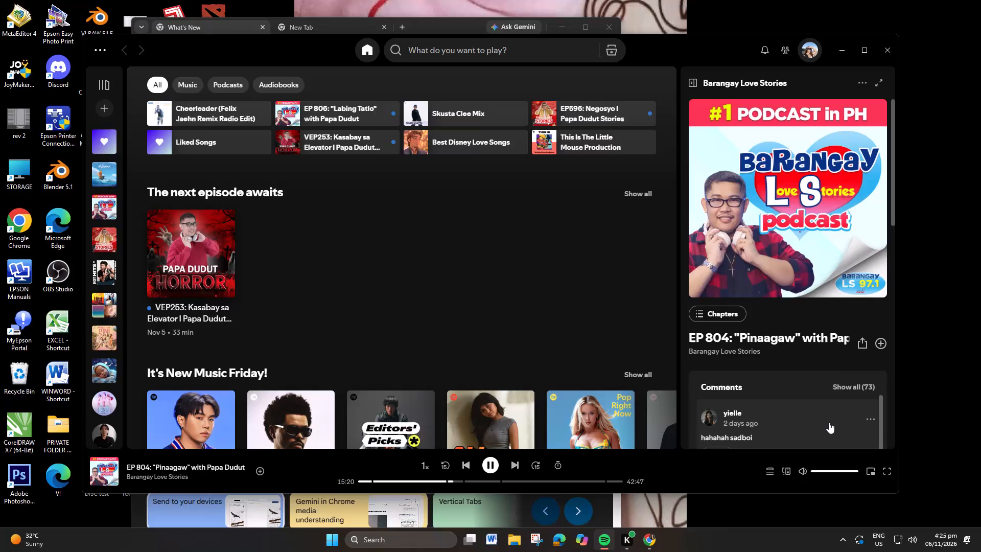
Switch to Google Chrome and open the Facebook home page in the What's New tab.
click(652, 540)
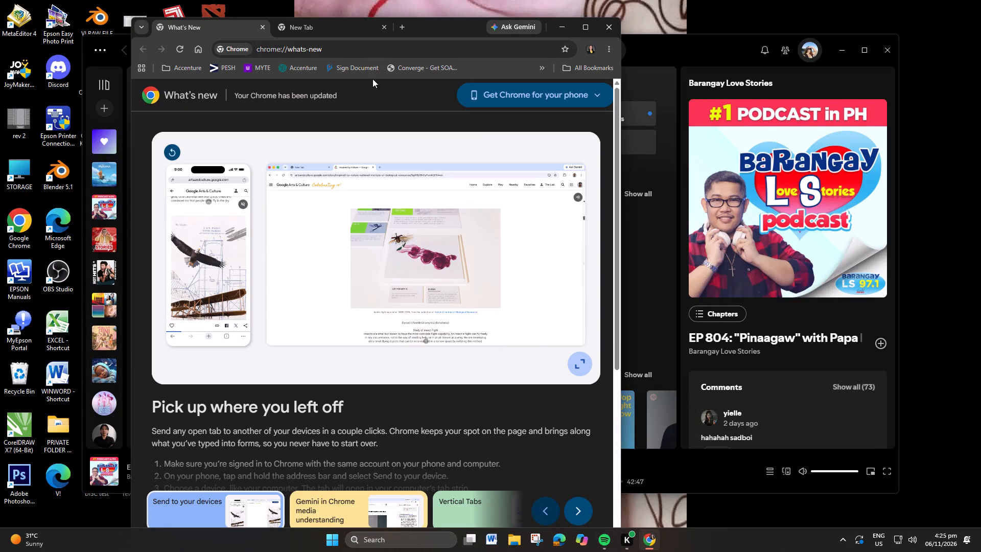
click(328, 49)
text(fax)
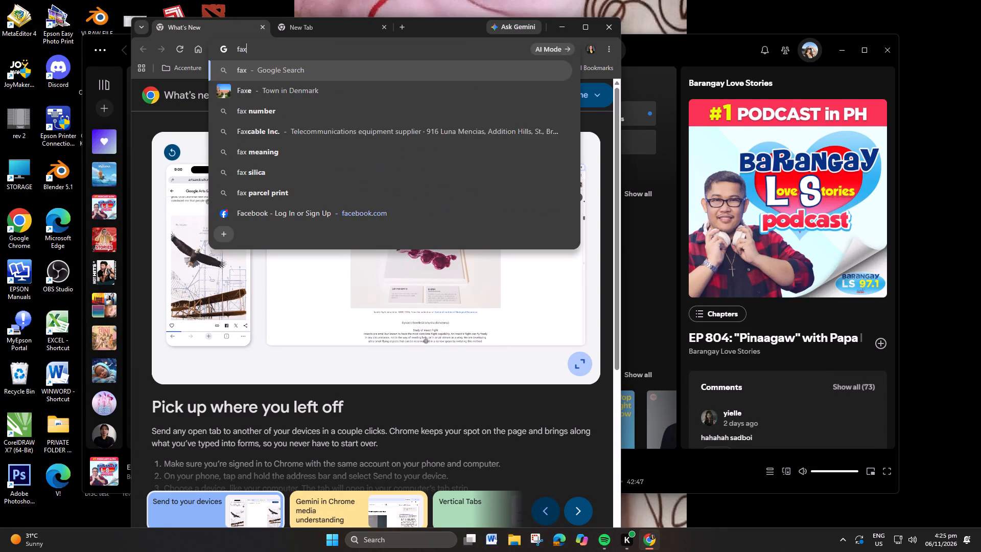
key(Return)
click(328, 49)
text(fac)
key(Return)
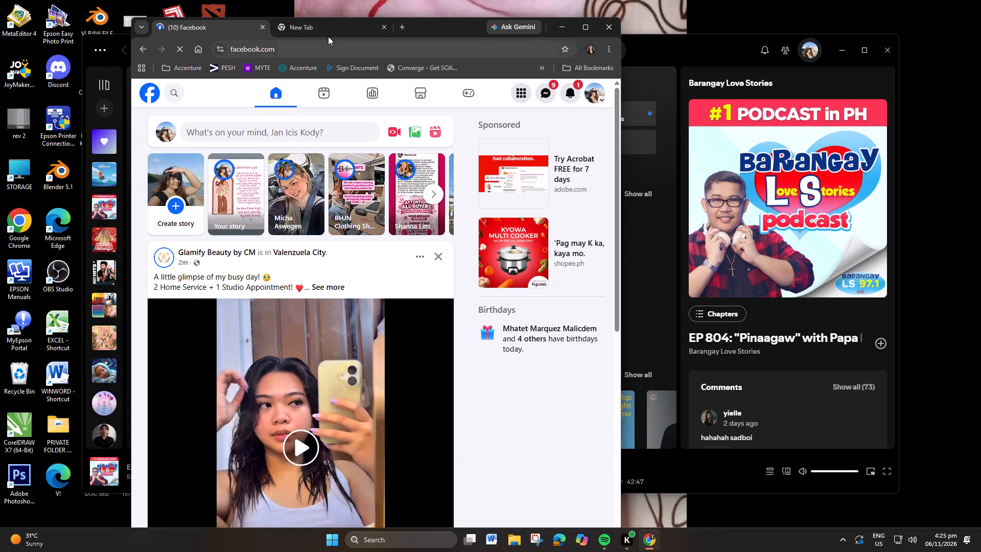
Look up a page in the blank New Tab by entering "bu" as the address query.
click(328, 35)
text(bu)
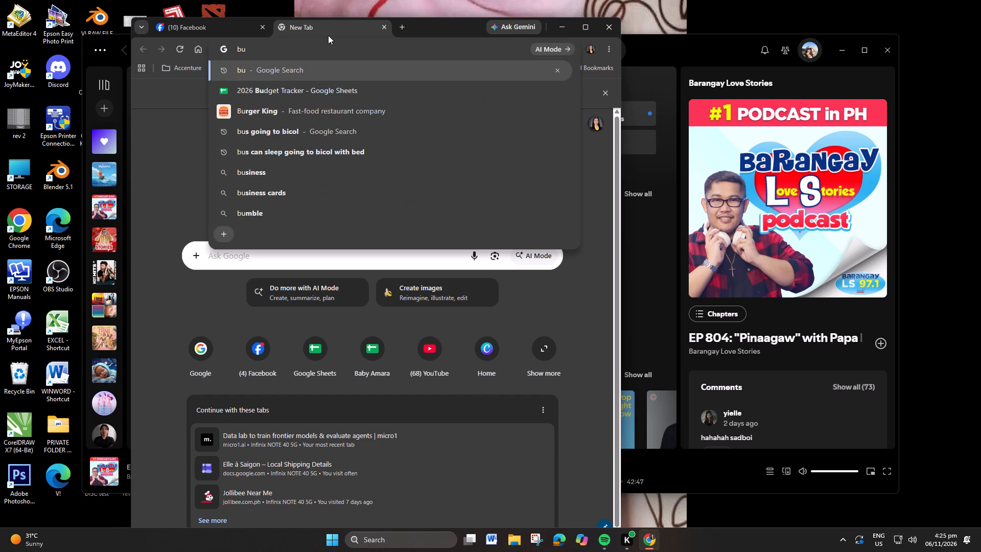
Open the suggested 2026 Budget Tracker spreadsheet in the current tab.
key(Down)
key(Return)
Open the Baby Amara spreadsheet in a new tab by looking it up from the address bar with "ama".
click(397, 32)
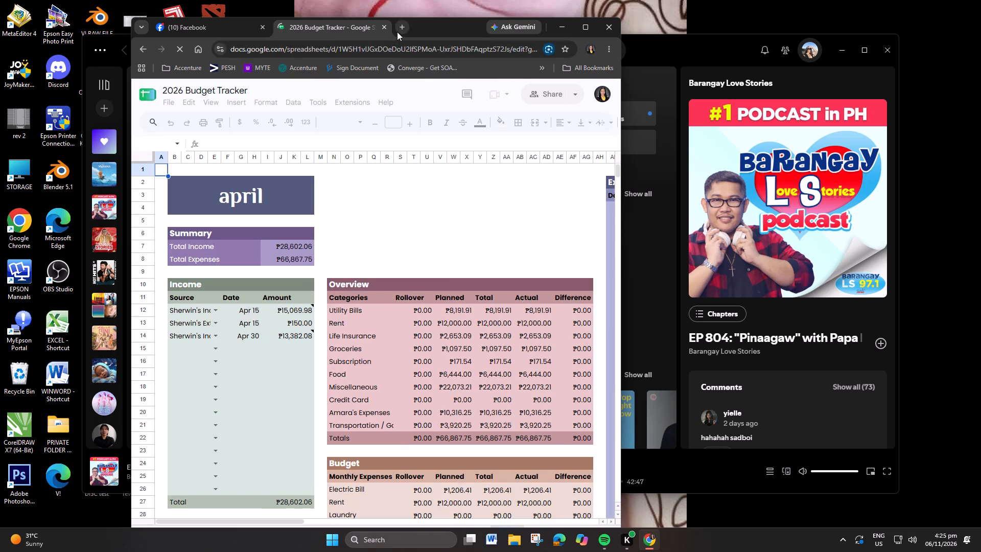
click(400, 44)
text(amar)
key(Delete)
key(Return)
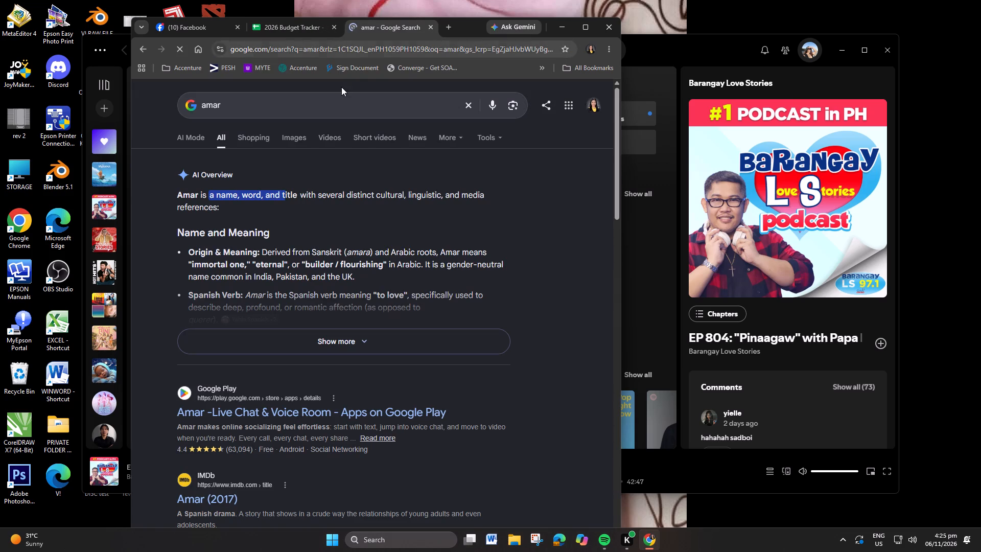
click(289, 42)
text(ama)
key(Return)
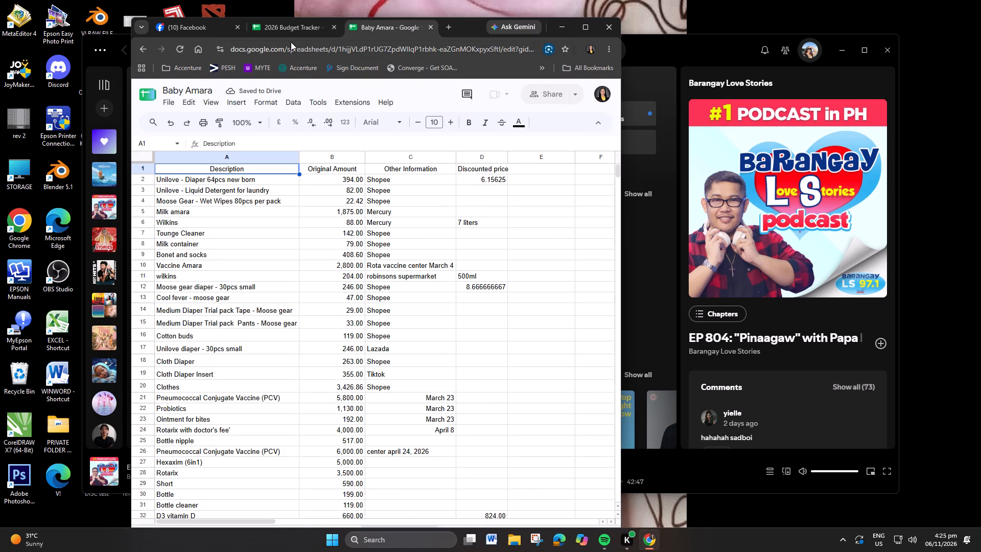
Return to the Facebook tab and expand the full text of the Glamify Beauty by CM post.
click(291, 33)
click(225, 29)
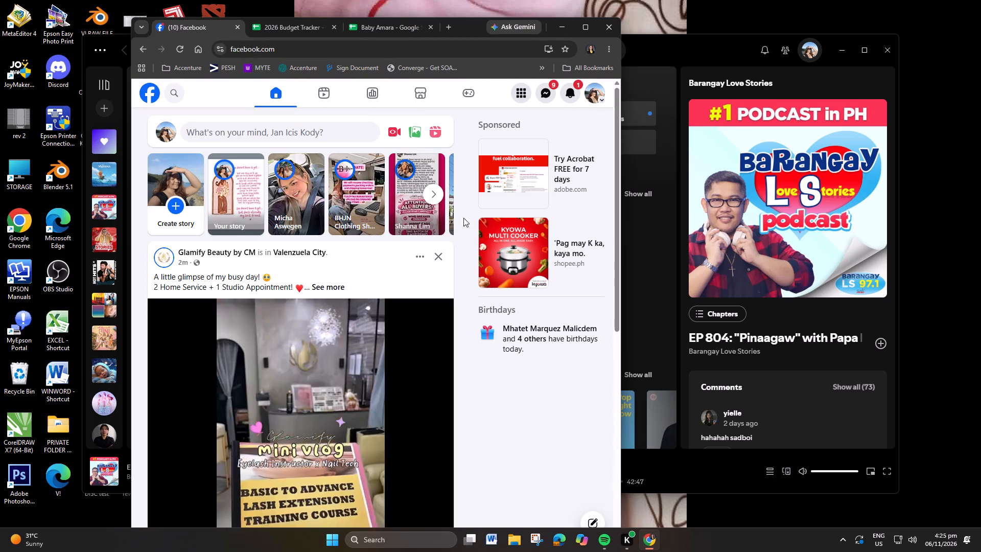
click(325, 287)
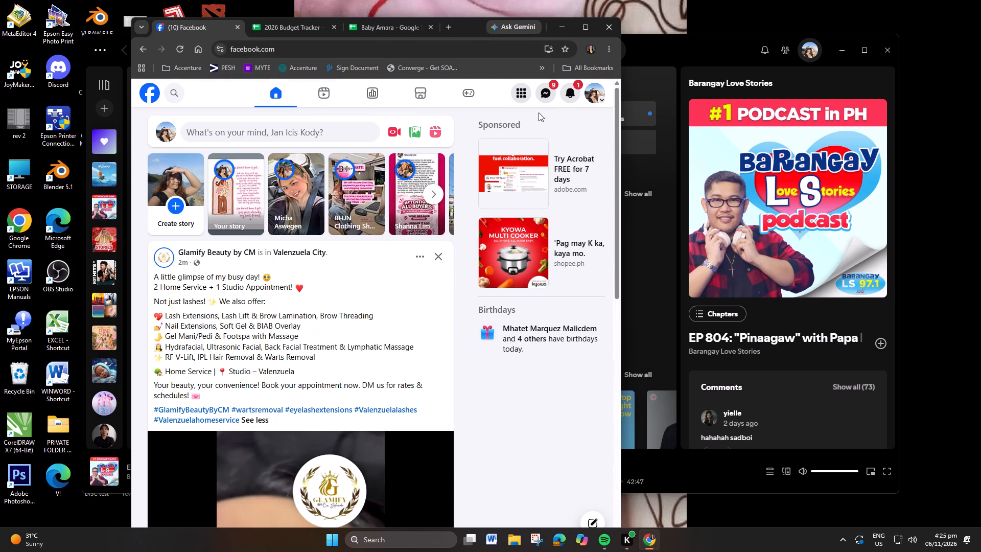
Check the Messenger chats and the notifications on Facebook.
click(547, 87)
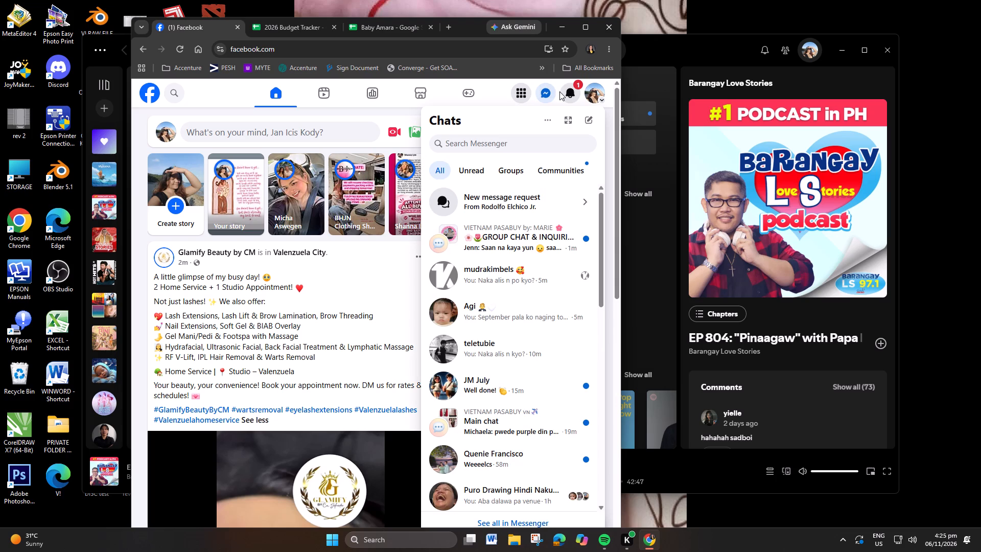
click(567, 94)
click(567, 94)
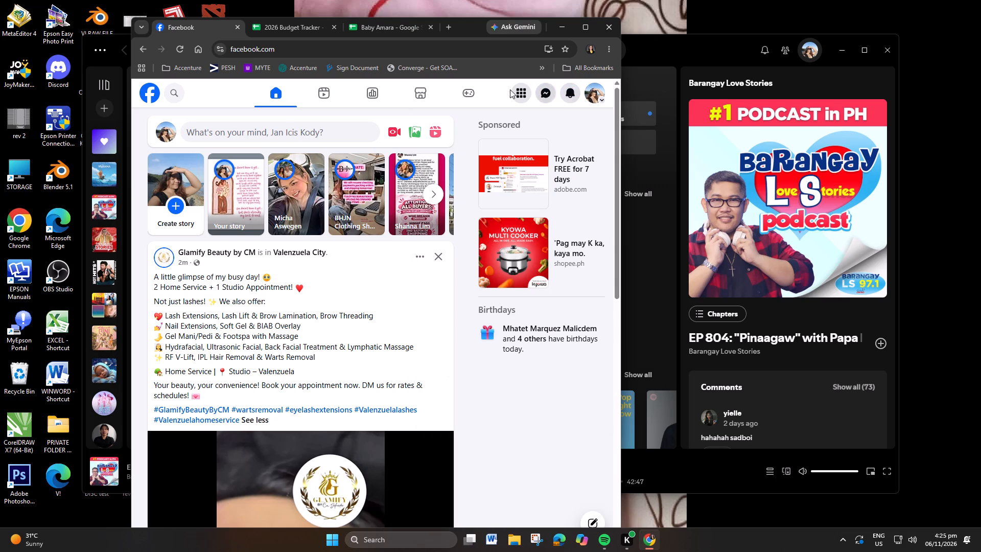
Maximize the browser window and show the oct sheet of the 2026 Budget Tracker.
click(581, 27)
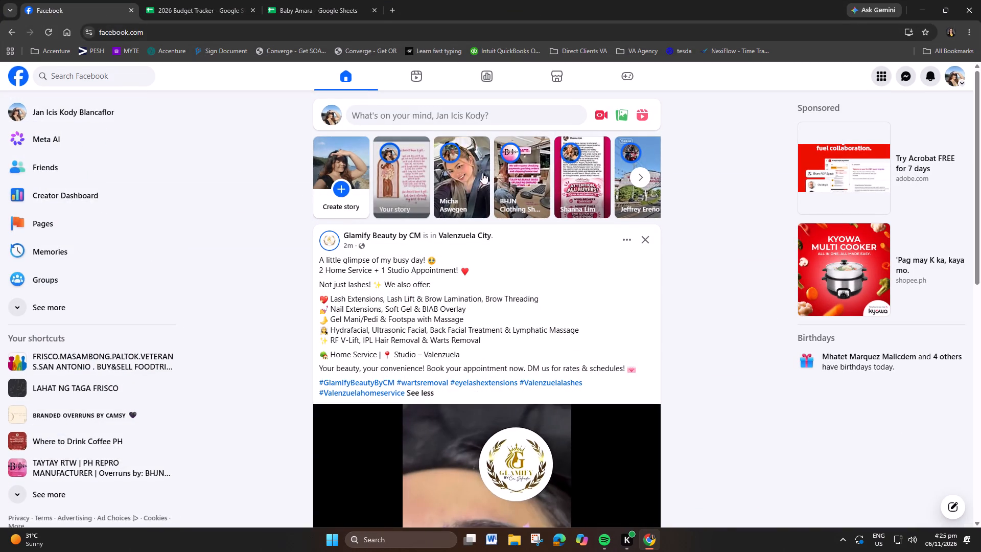
click(288, 0)
click(227, 0)
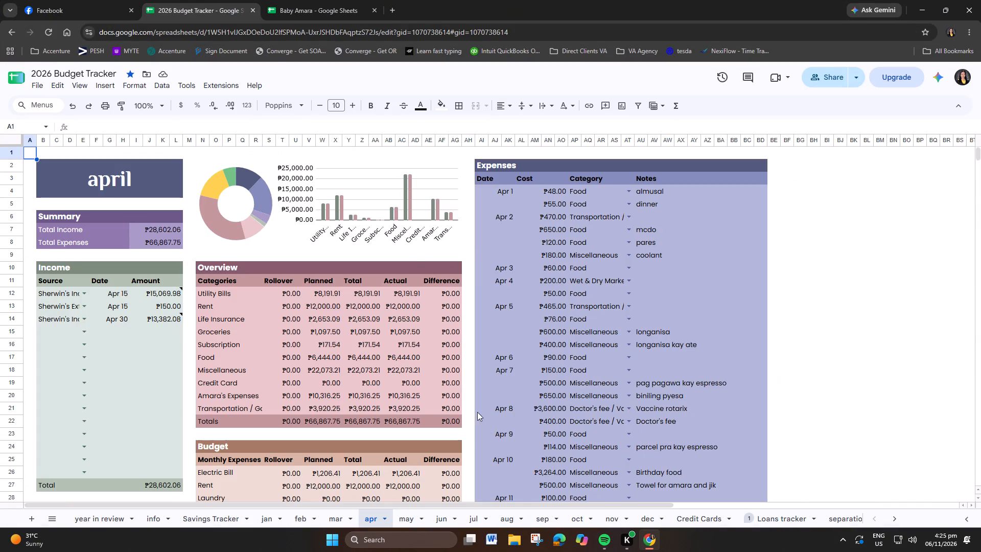
click(577, 517)
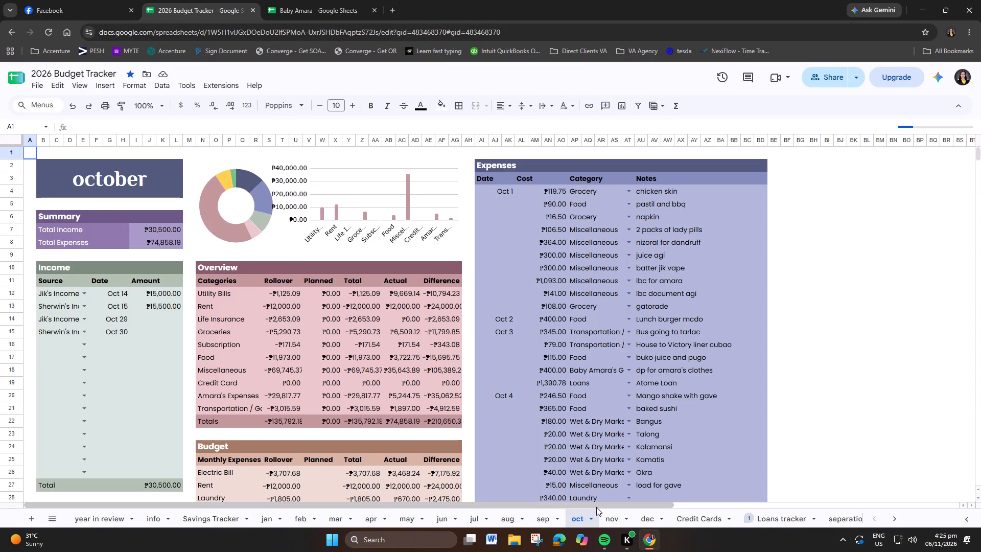
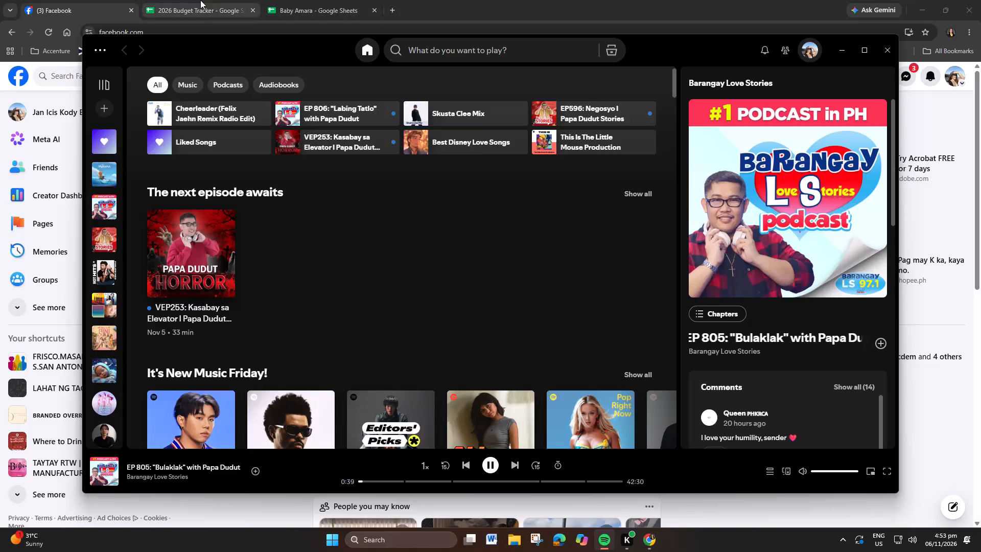
click(101, 0)
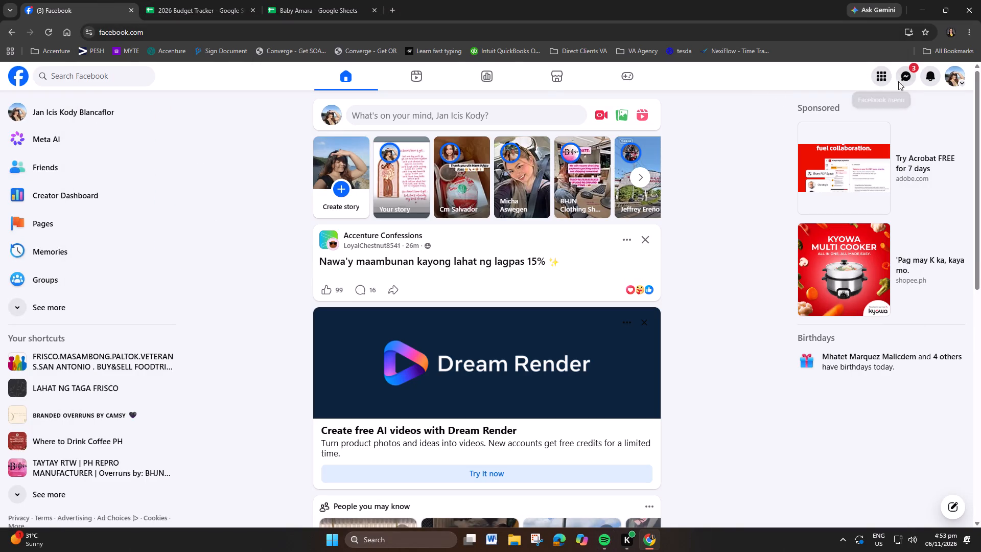
click(900, 80)
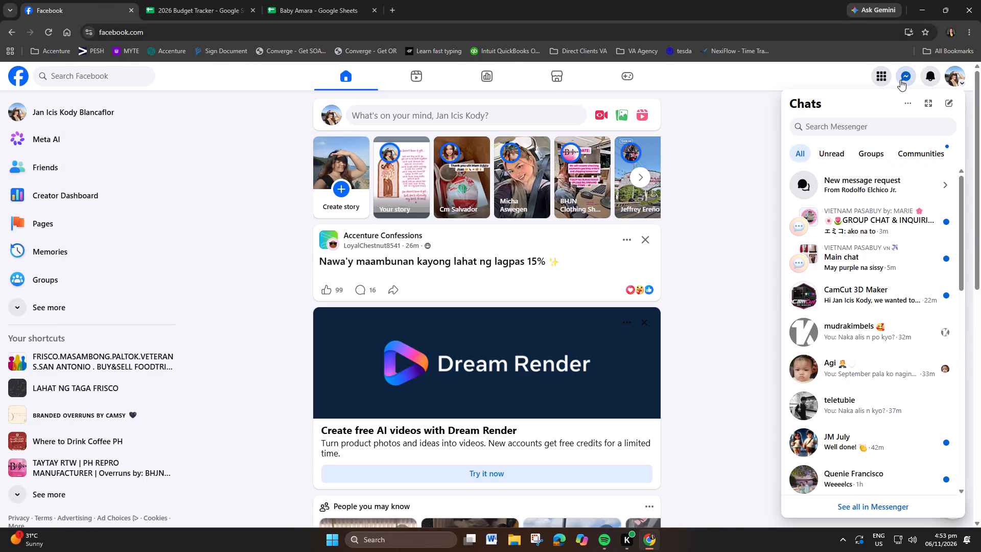
click(867, 325)
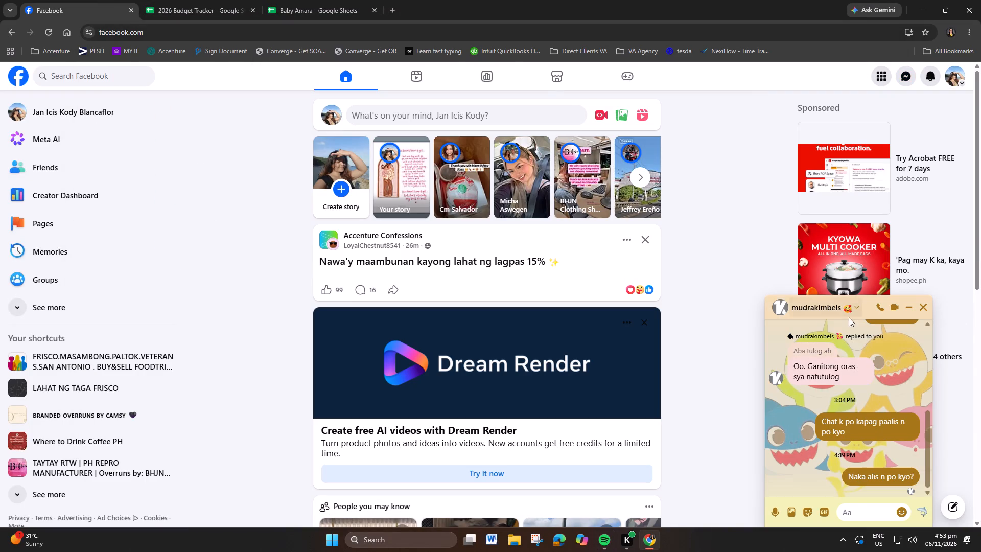
click(853, 515)
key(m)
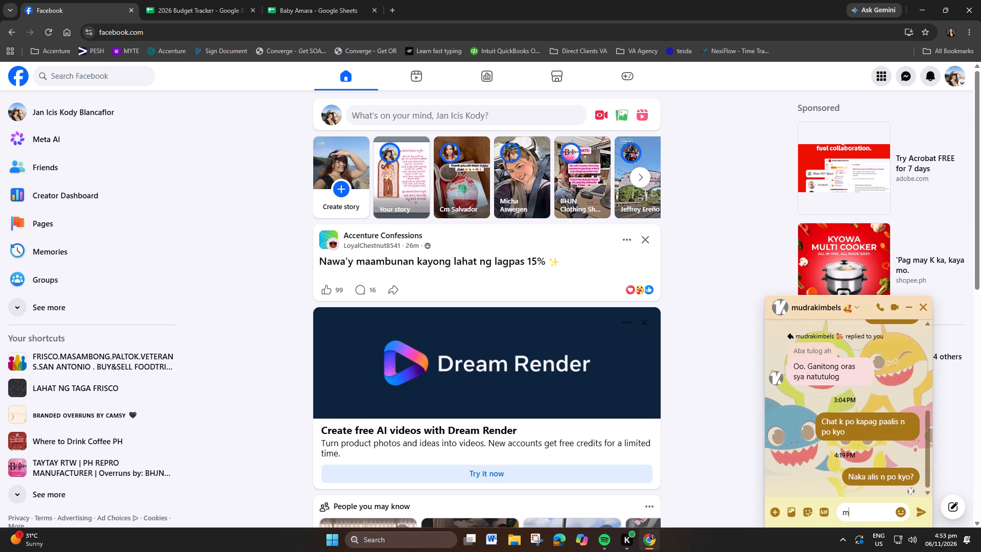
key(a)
key(shift+question)
key(Return)
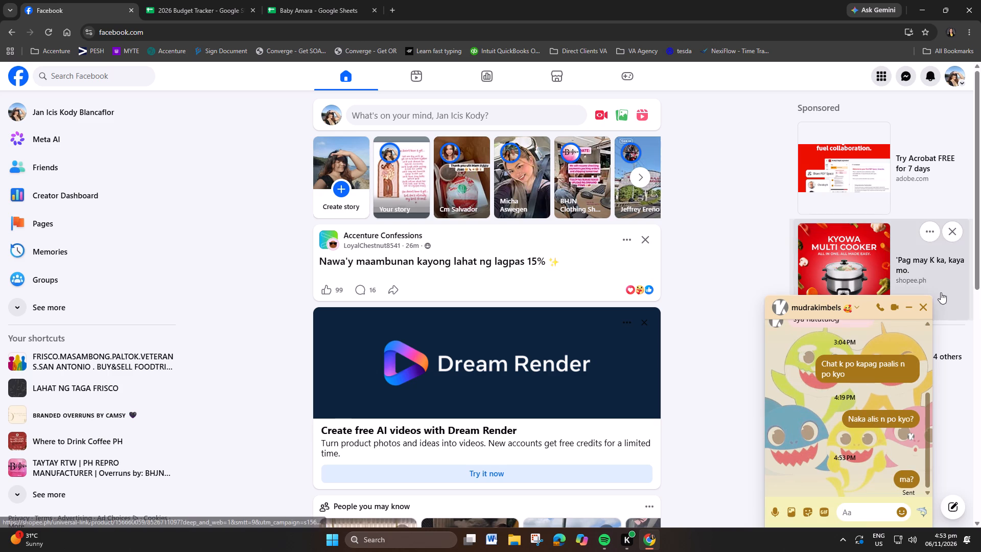
click(913, 311)
Bring up the 2026 Budget Tracker spreadsheet and look over the budget and expenses on its nov sheet.
click(344, 4)
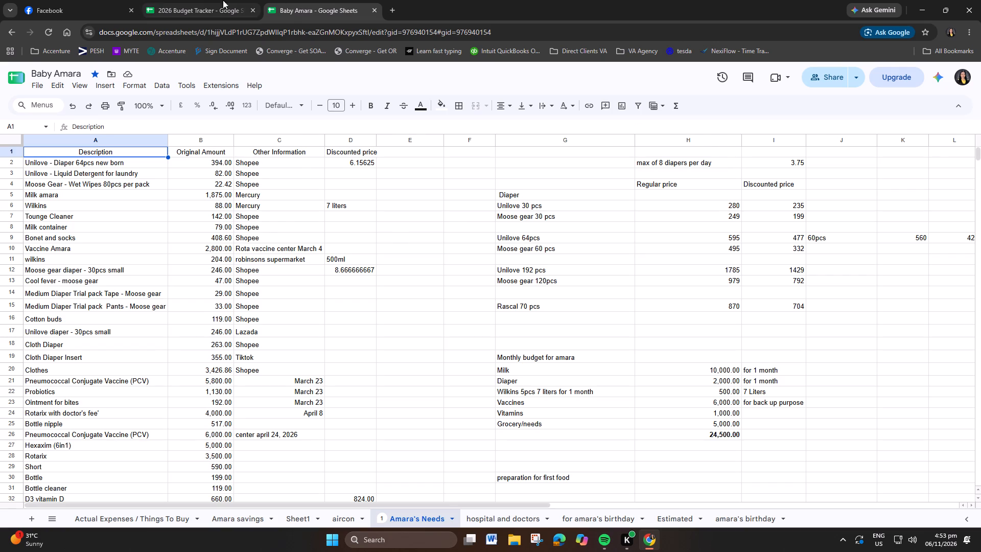
click(209, 0)
scroll(368, 173, down, 5)
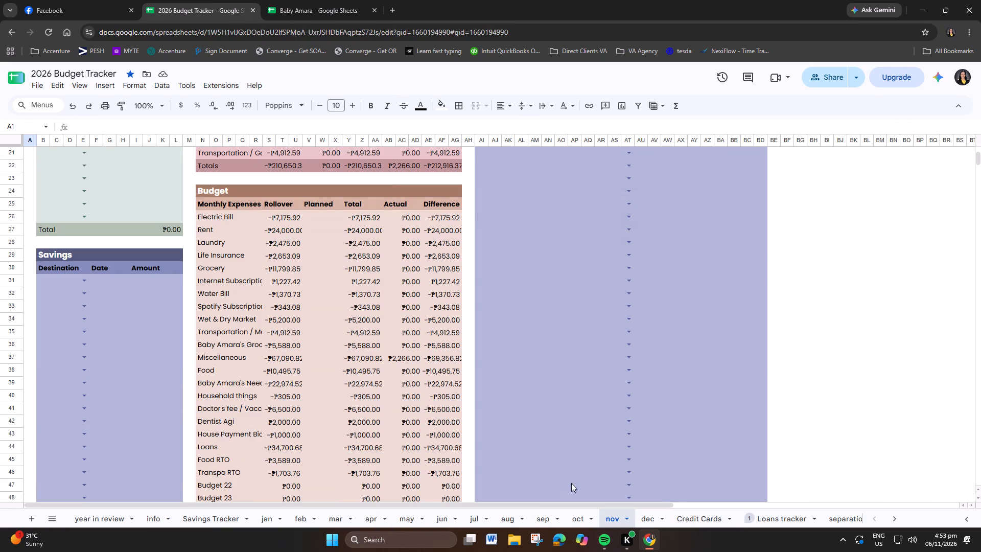
scroll(577, 452, up, 8)
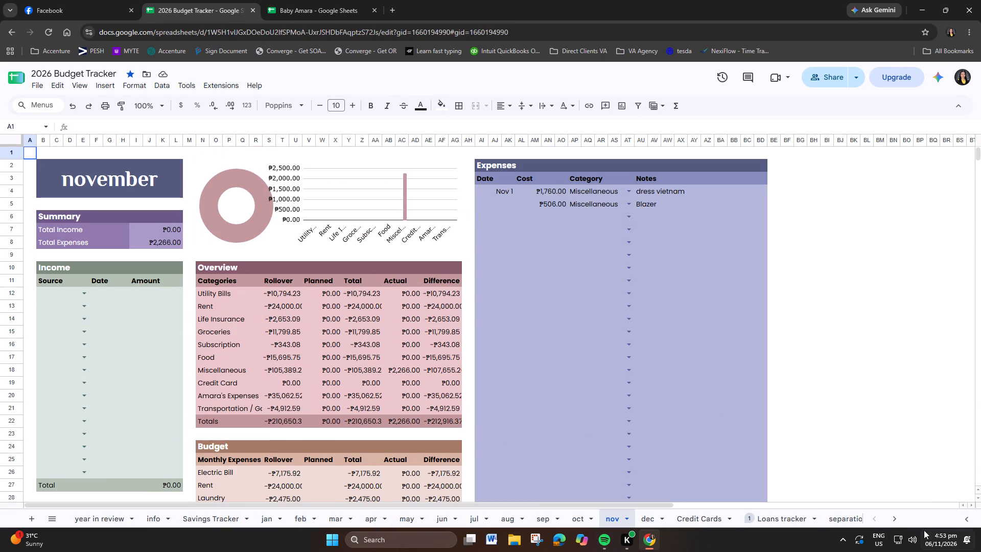
Check today's date in the system calendar.
click(927, 531)
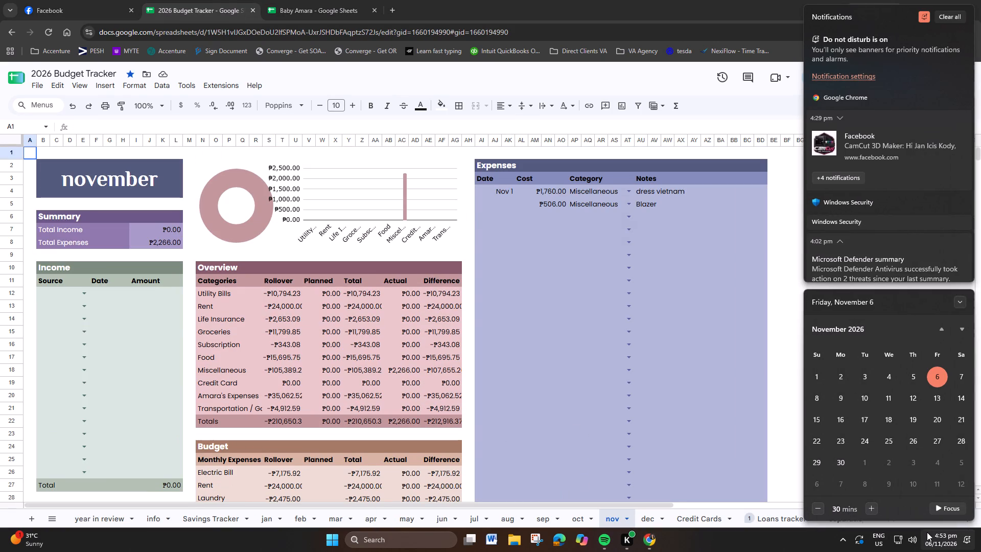
click(927, 540)
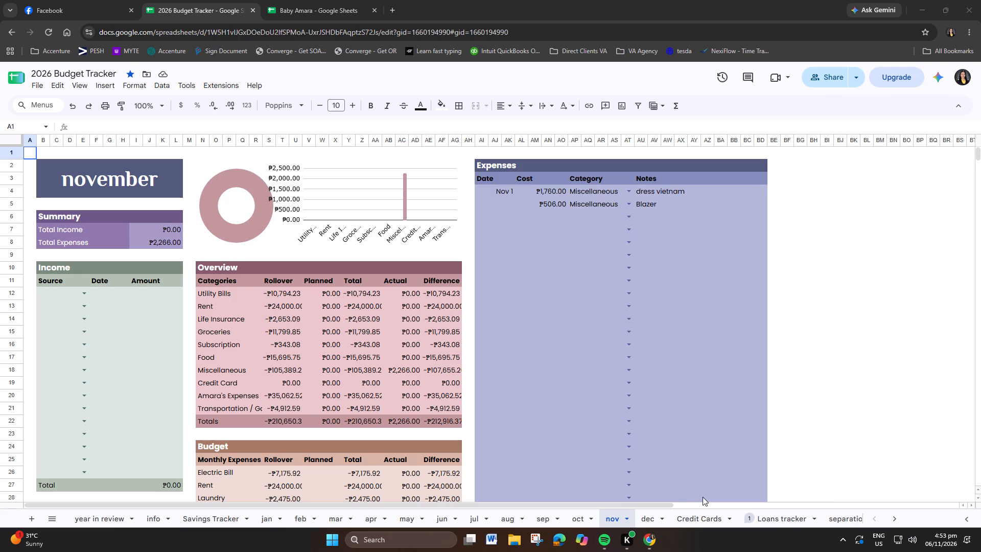
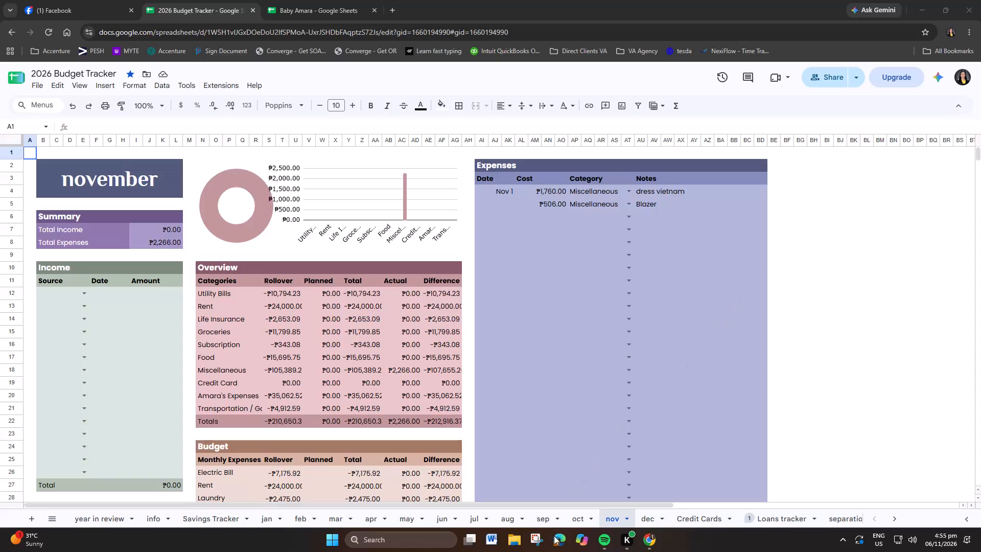
Open the oct sheet of the 2026 Budget Tracker and look through the October entries in its Expenses table.
click(572, 524)
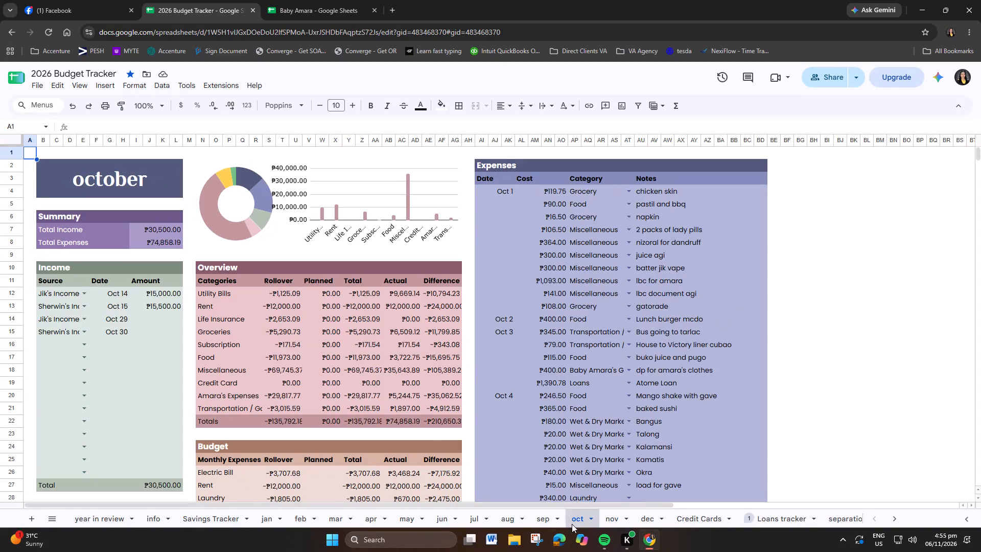
scroll(582, 466, down, 10)
scroll(588, 423, up, 2)
scroll(588, 420, down, 7)
scroll(589, 419, up, 2)
scroll(589, 419, down, 7)
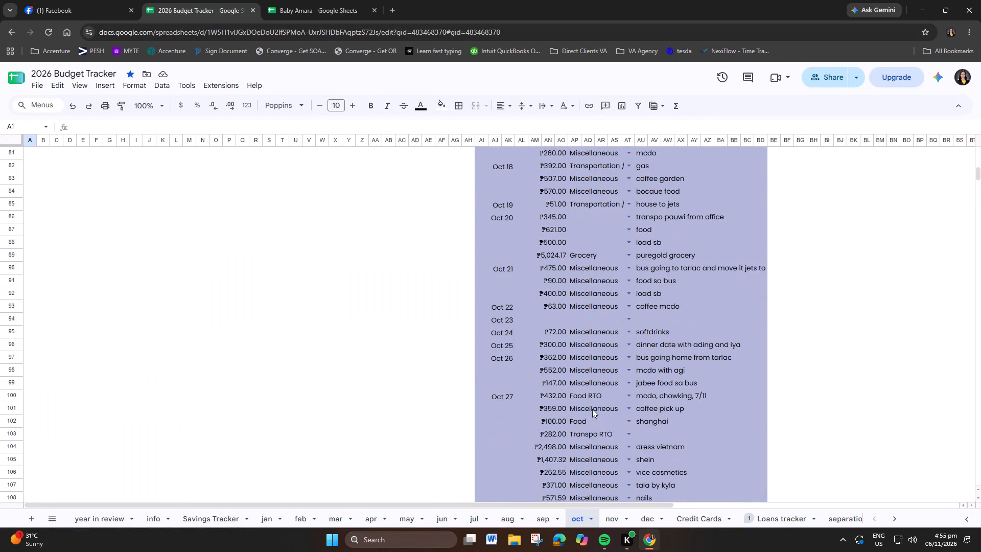
scroll(593, 403, up, 1)
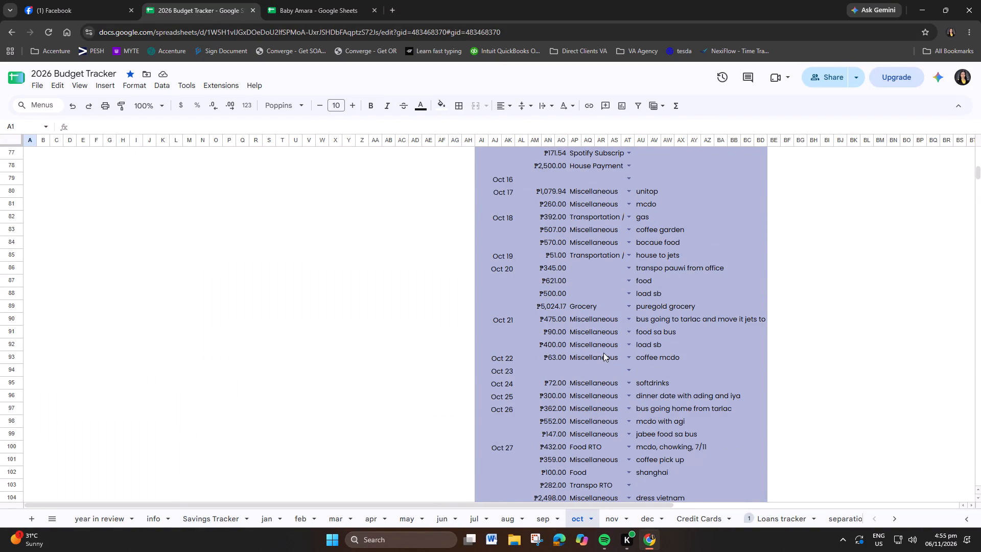
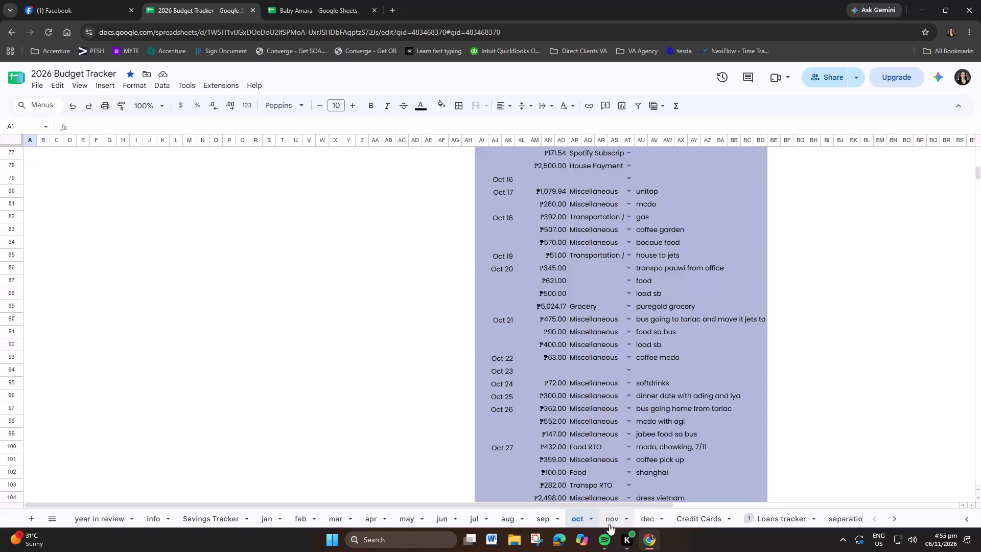
Open the nov sheet of the 2026 Budget Tracker.
click(610, 521)
Switch to the Facebook page and briefly check the Messenger chats.
click(99, 0)
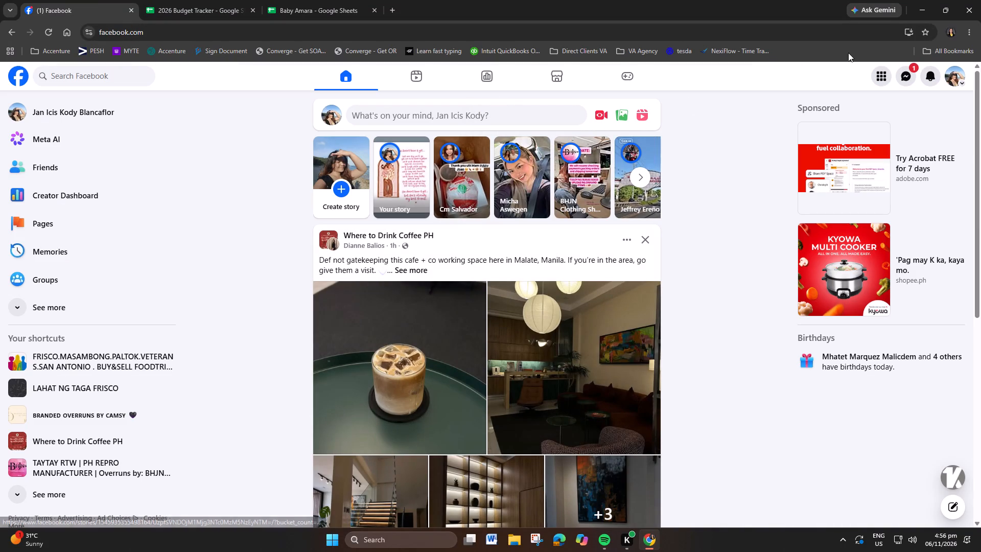
click(909, 76)
click(909, 76)
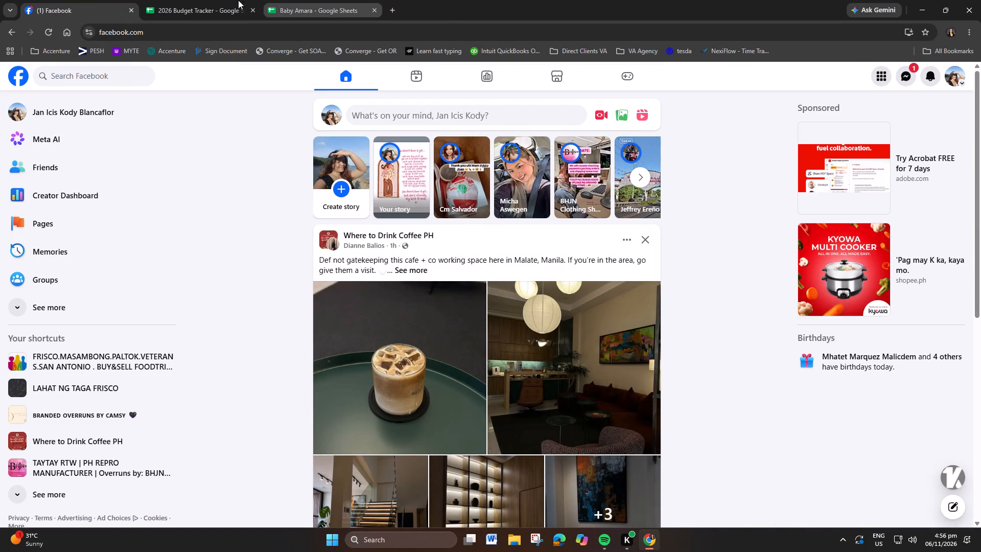
Look through the purchase list in Baby Amara's Amara's Needs sheet and open the amara's birthday sheet.
click(229, 0)
click(289, 0)
scroll(273, 363, down, 7)
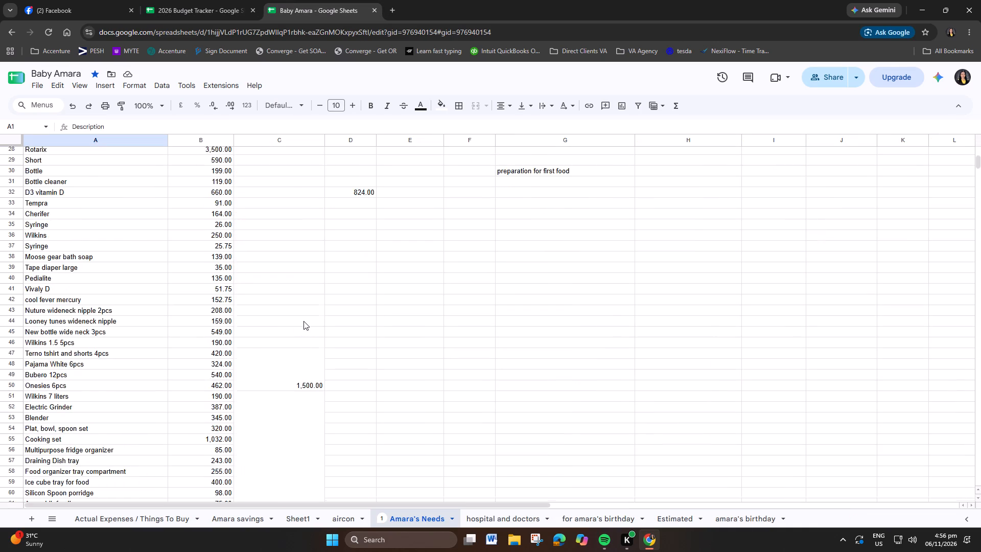
scroll(303, 321, down, 9)
scroll(303, 320, up, 1)
scroll(303, 320, down, 20)
scroll(303, 320, down, 1)
scroll(308, 313, up, 5)
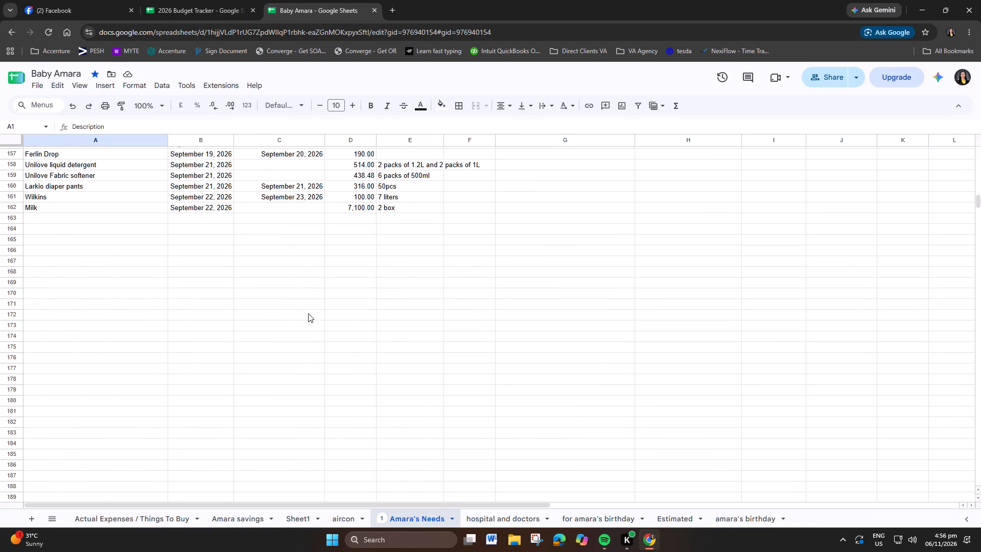
click(759, 520)
Return to the 2026 Budget Tracker and review the nov and oct expense entries, ending on the nov sheet.
click(174, 0)
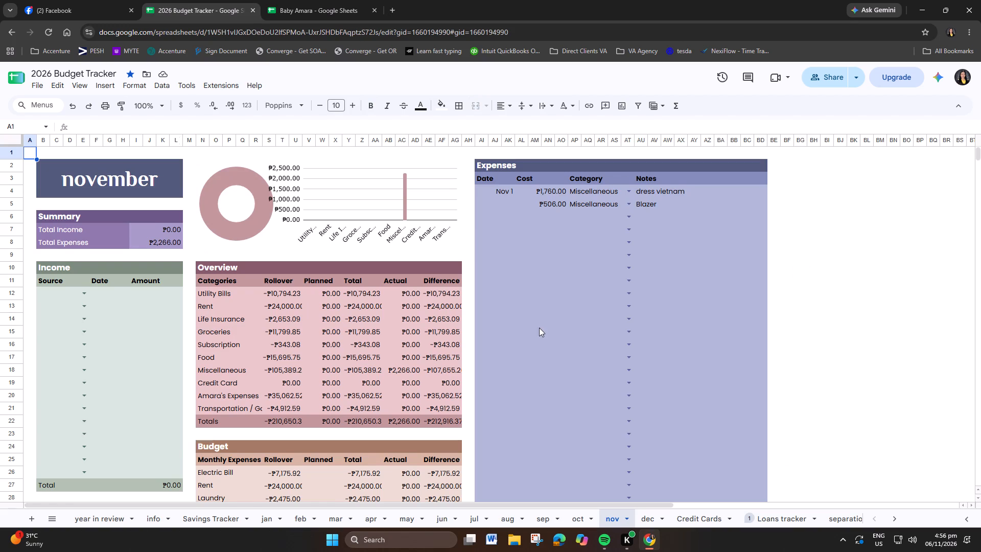
scroll(540, 331, down, 1)
click(586, 518)
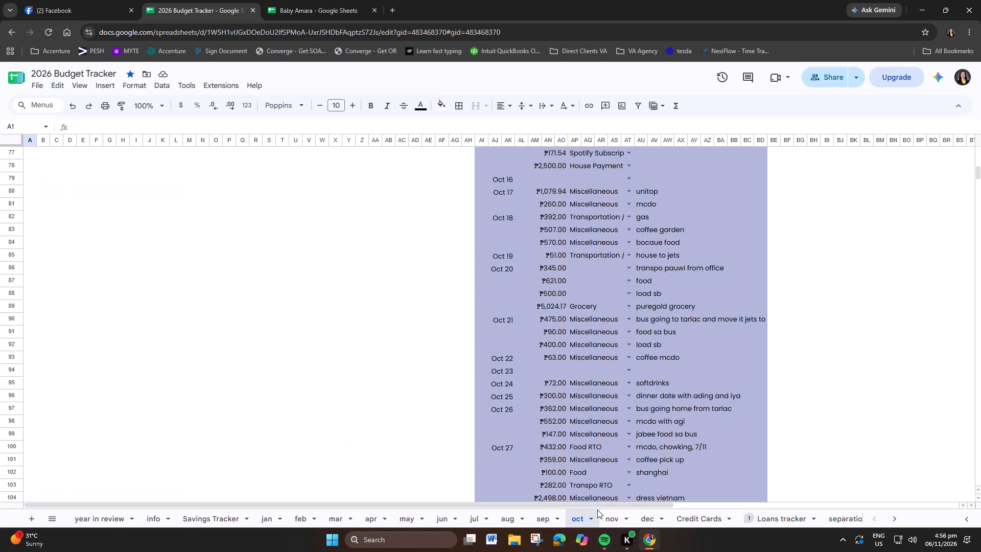
click(602, 517)
scroll(599, 459, up, 5)
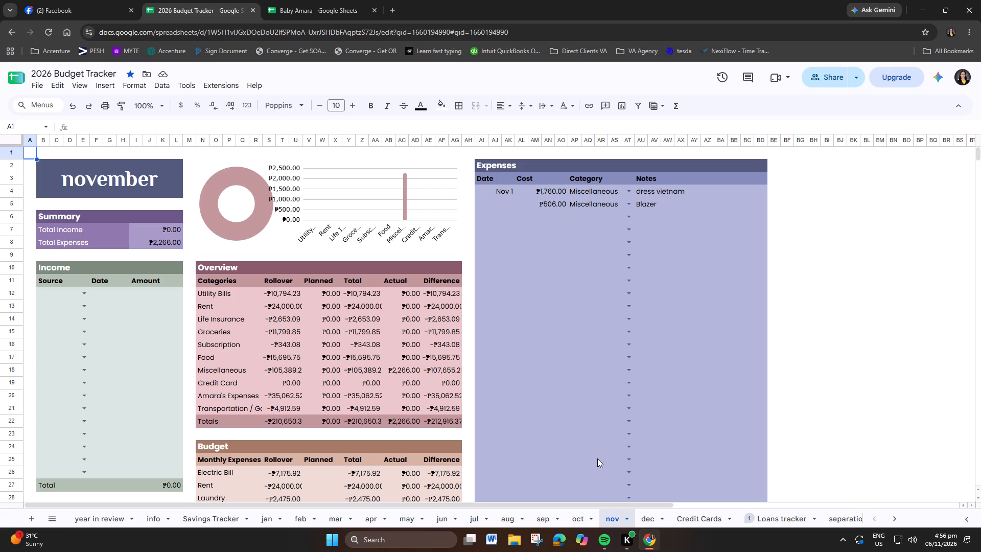
Add the dates 11-2-26 and 11-3-26 in the next two empty rows of November's Expenses table.
click(508, 202)
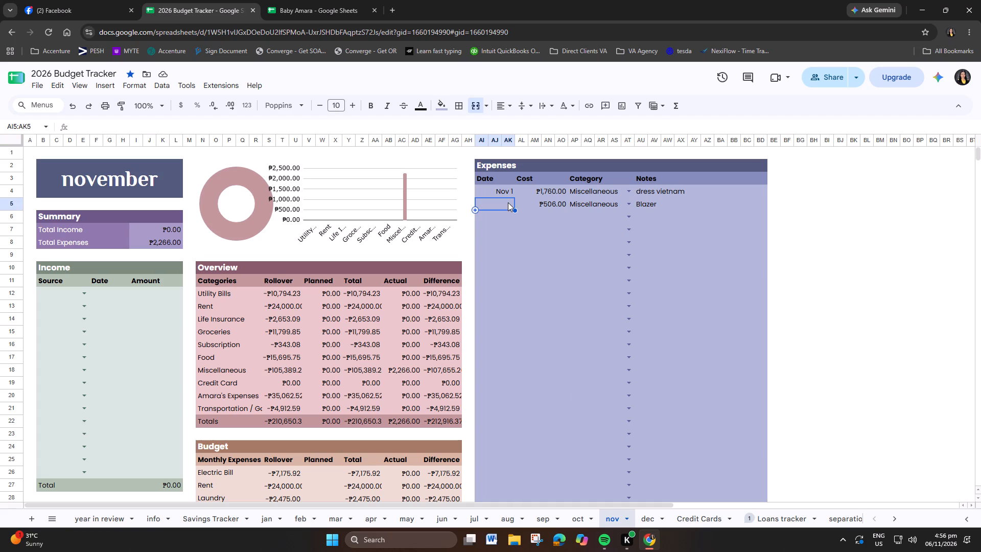
key(Down)
text(11-2-26)
key(Return)
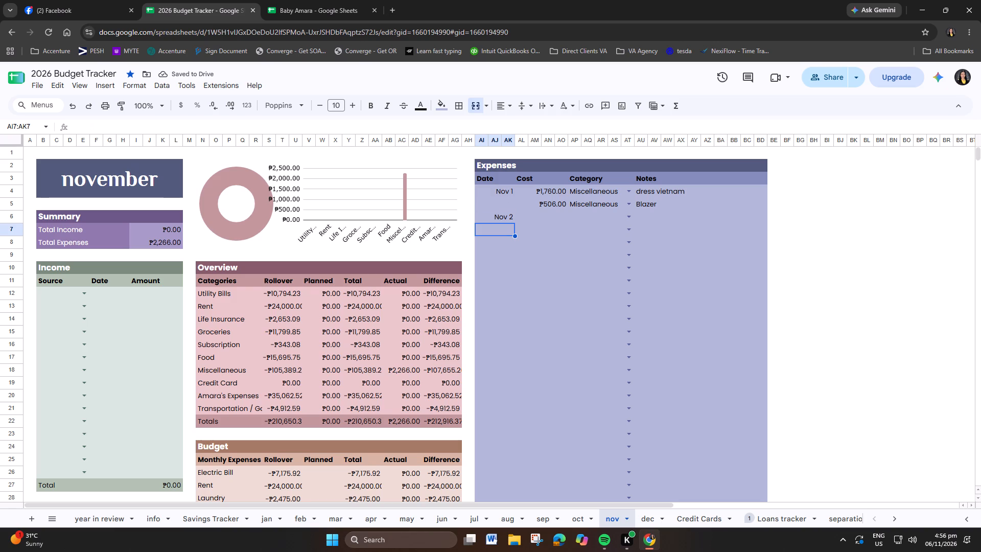
text(11-3-26)
key(Return)
Enter the Nov 3 cost as =79+79+25+145 and a cost of 500 in the row below it.
key(Right)
key(Up)
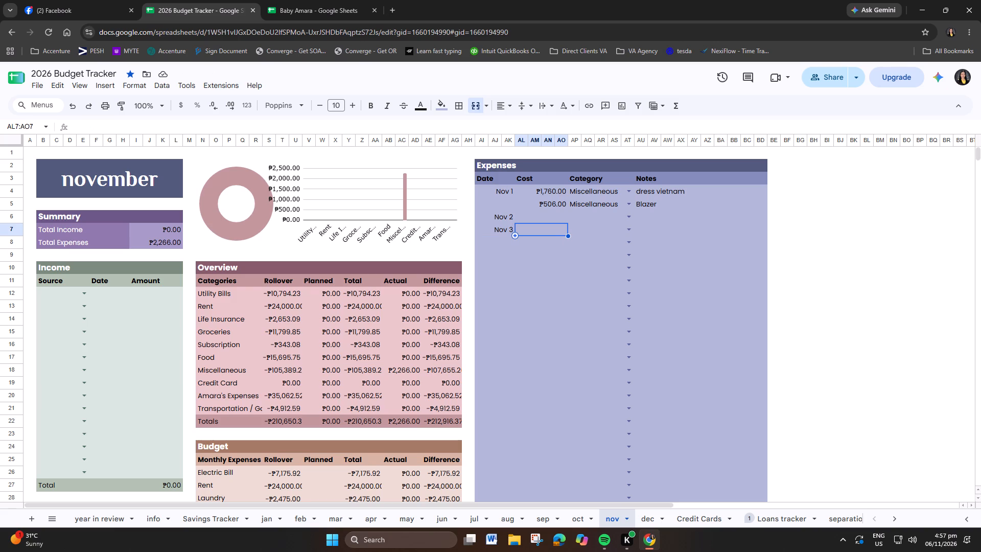
key(equal)
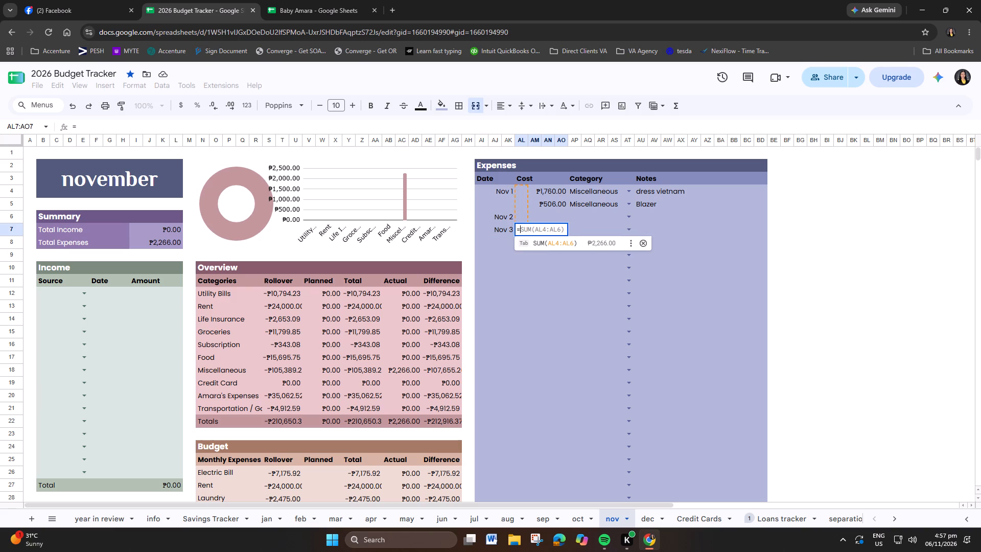
text(79+79)
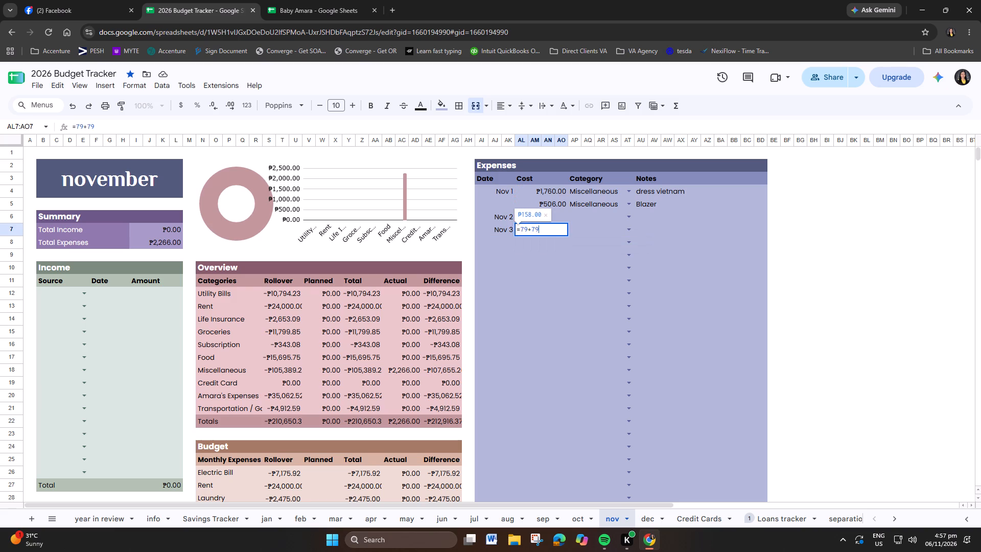
text(+50)
key(BackSpace)
key(BackSpace)
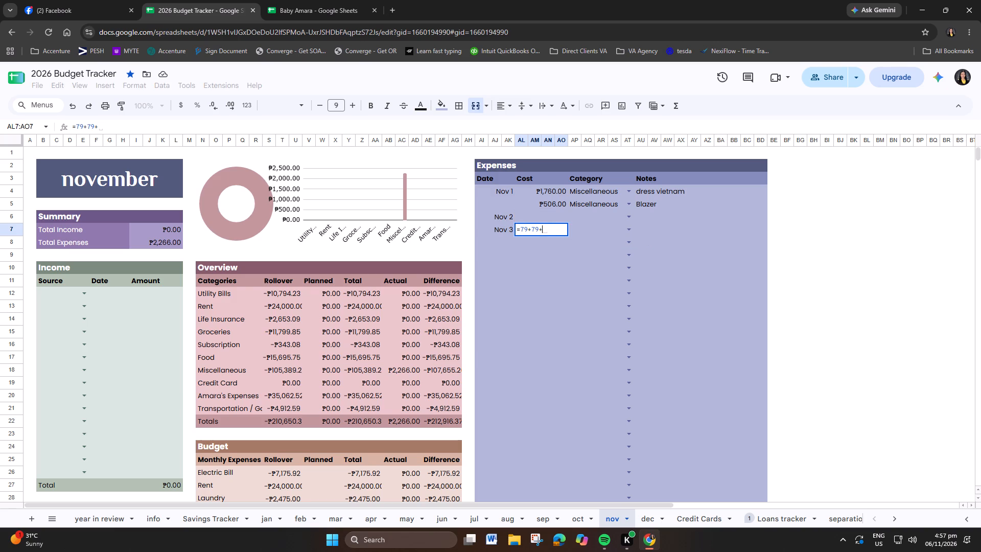
text(25)
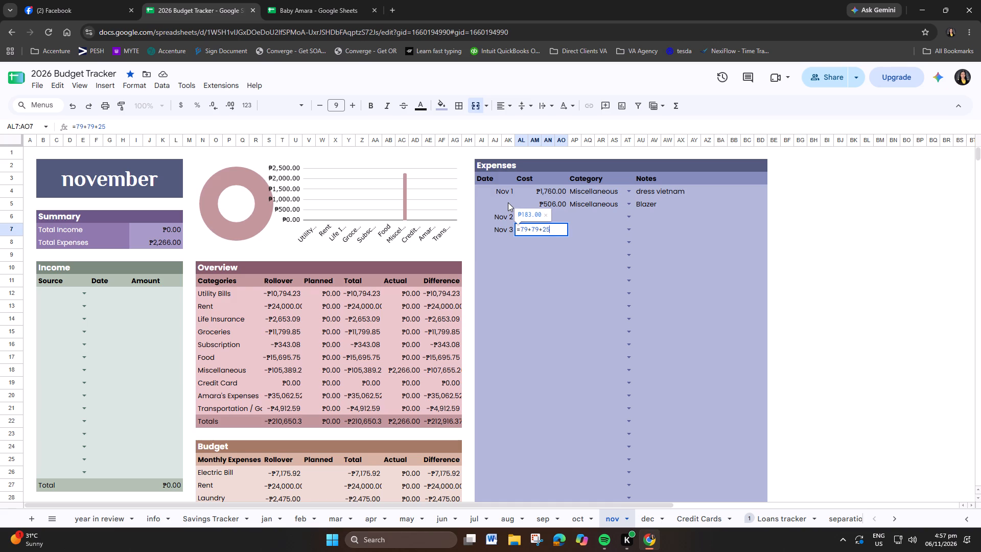
key(plus)
text(145+)
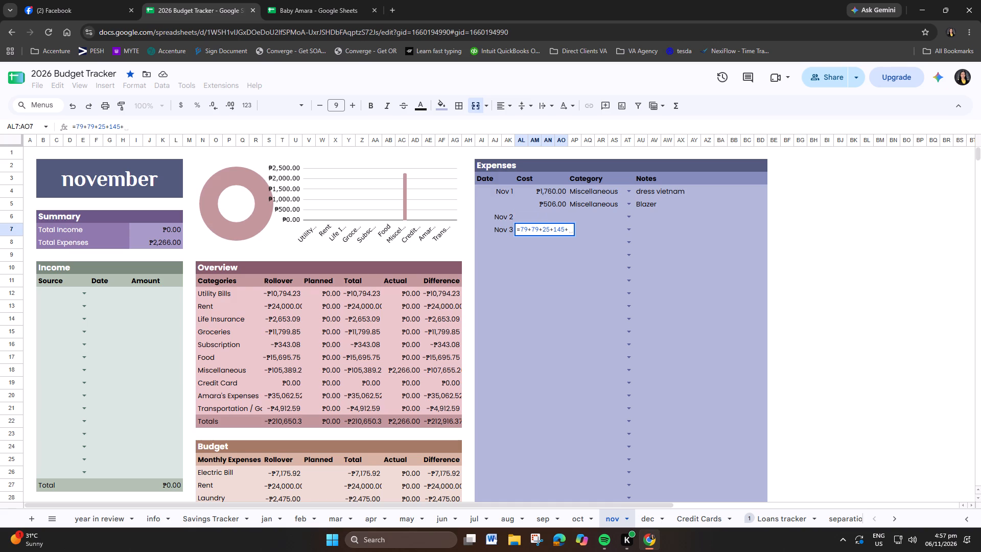
key(BackSpace)
key(Return)
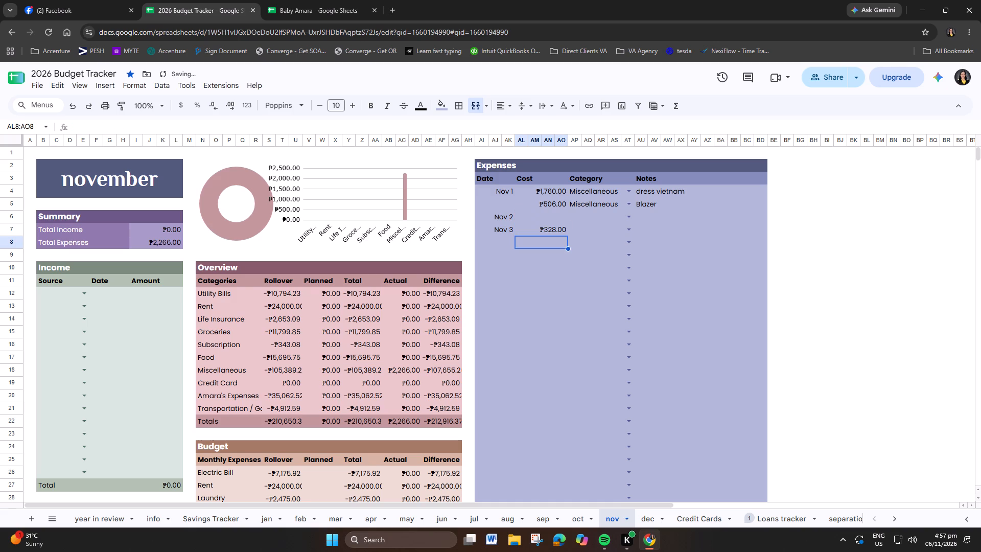
text(500)
key(Down)
Set the category of both the 500 expense and the Nov 3 expense above it to Food RTO.
key(Right)
key(Up)
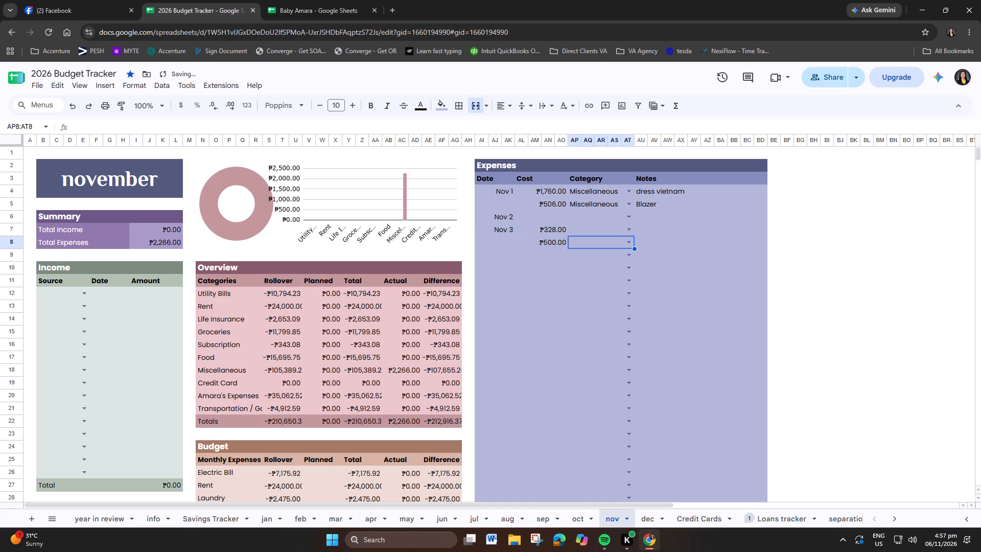
key(f)
key(Down)
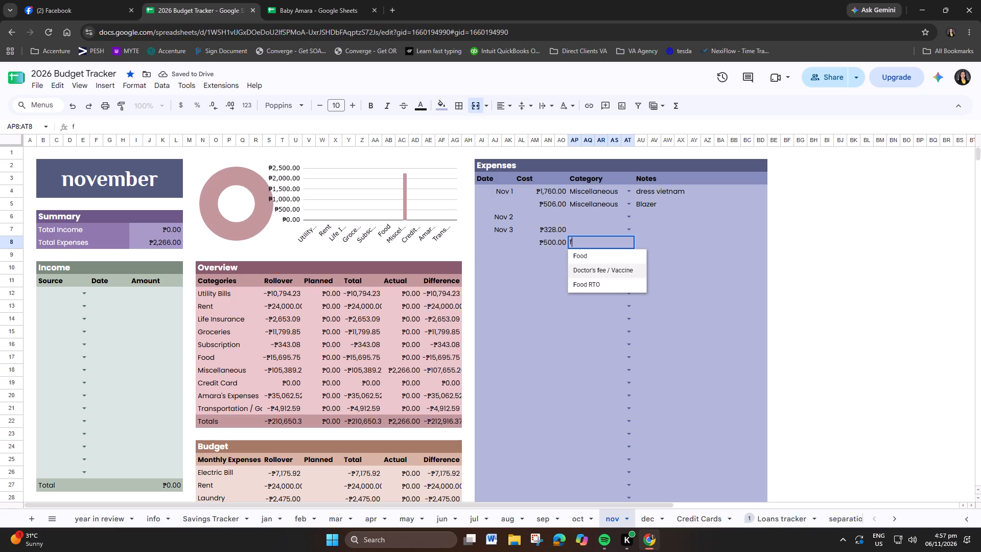
key(Down)
key(Return)
key(Up)
key(Up)
key(f)
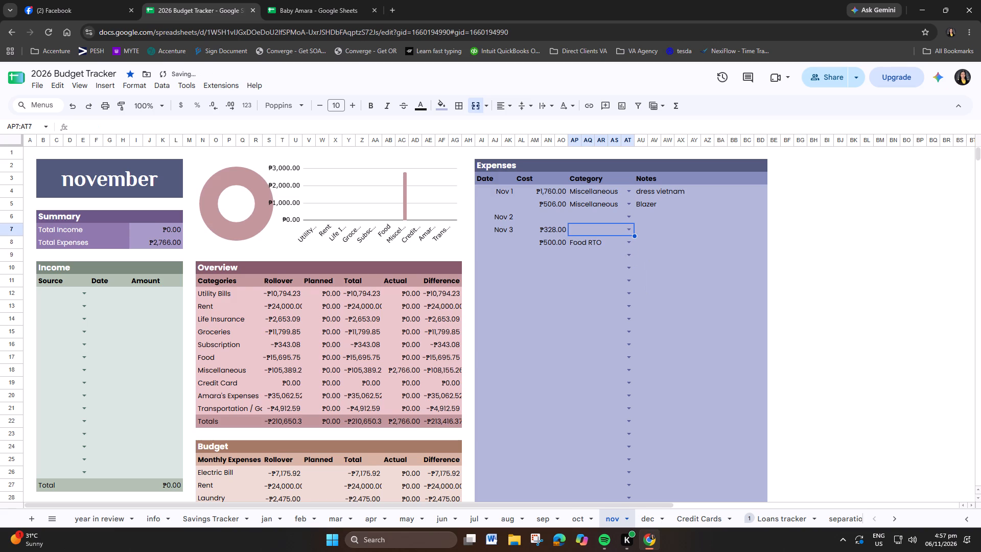
key(Down)
key(Down)
key(Return)
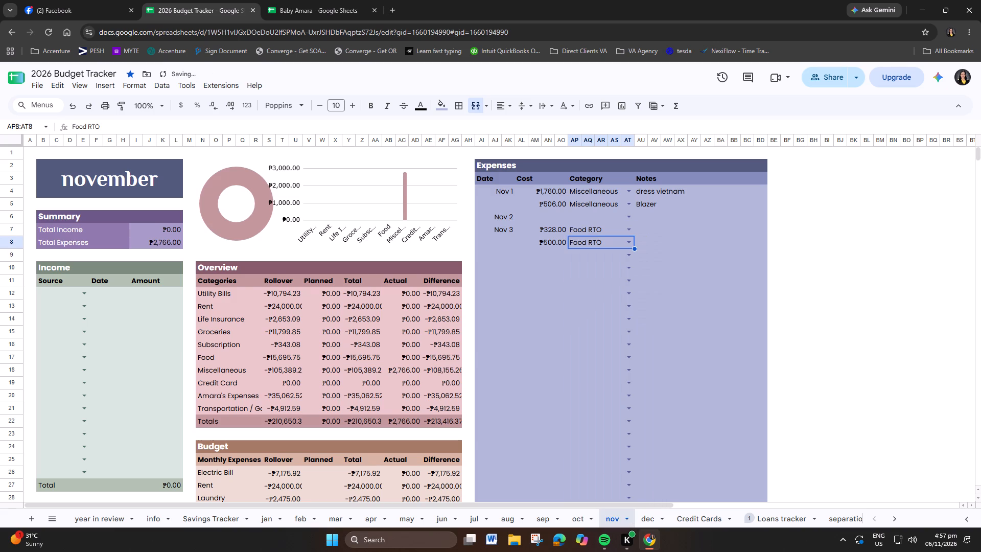
Add the note "7/11, milktea" to the Nov 3 expense and "sb load" to the 500 expense.
key(Right)
key(Up)
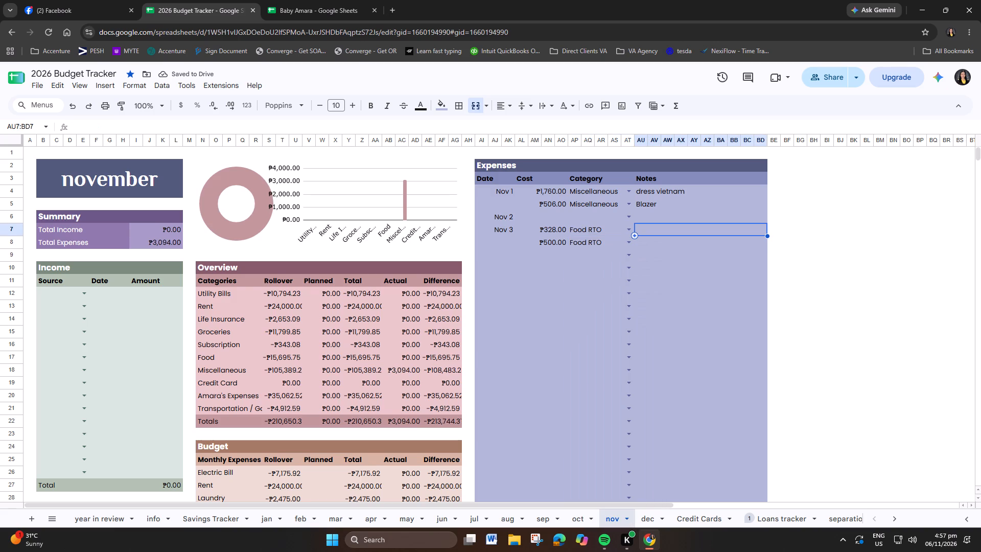
text(7/11)
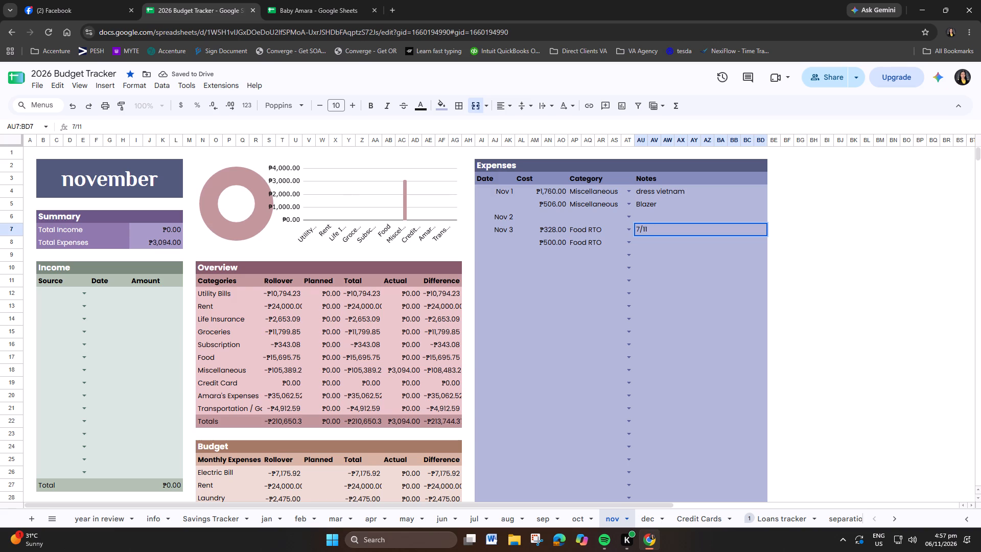
text(, milktea)
key(Return)
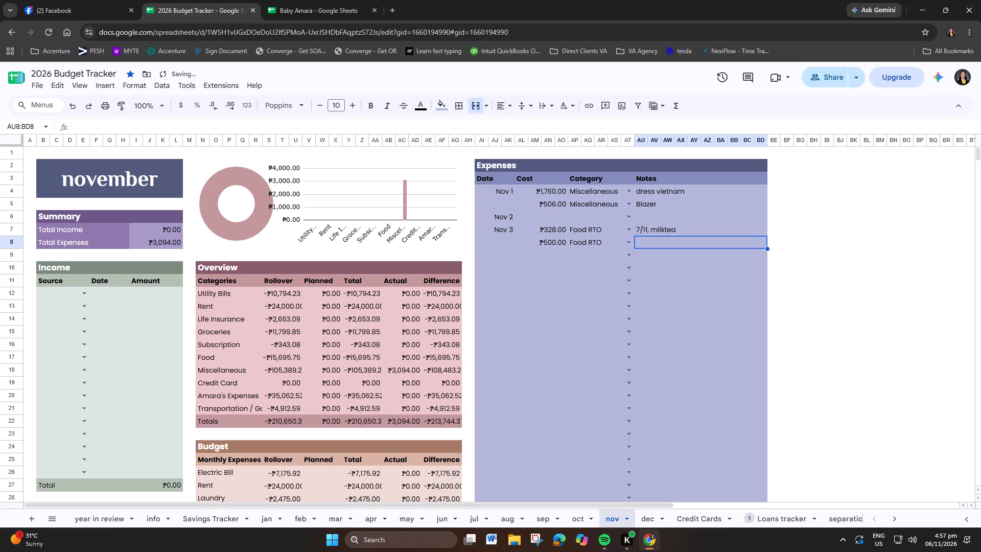
text(sb load)
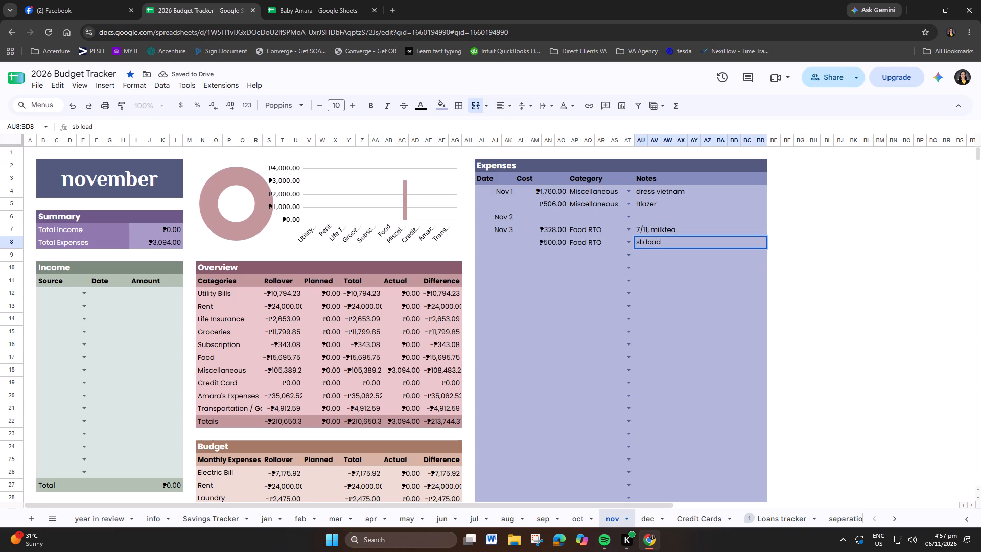
key(Return)
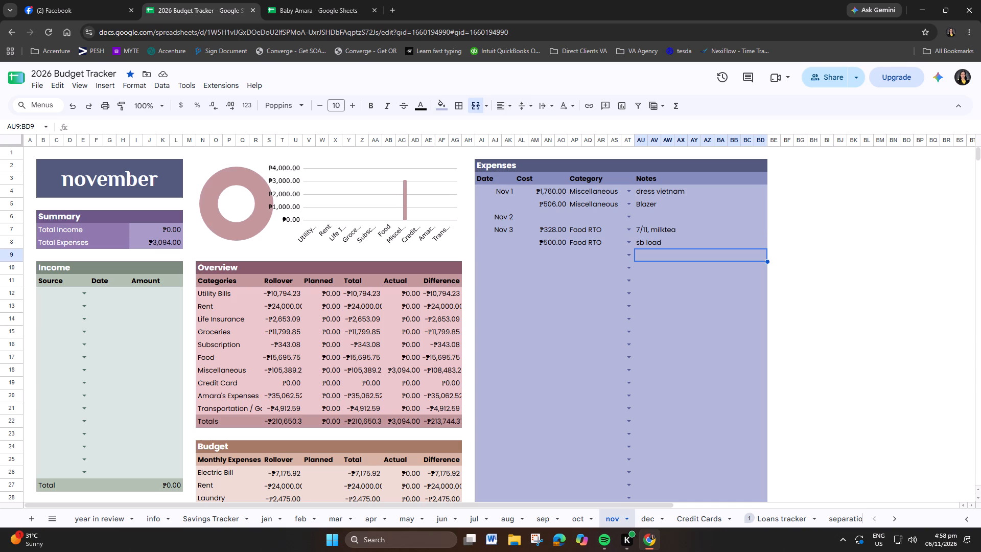
Enter the cost =79+89+89 in the row below the sb load expense.
key(Left)
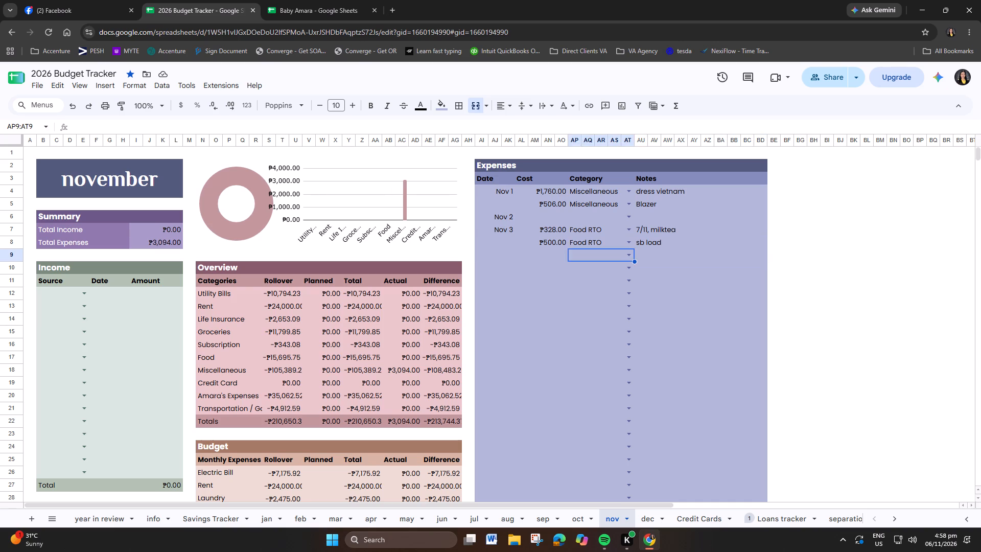
key(Left)
key(7)
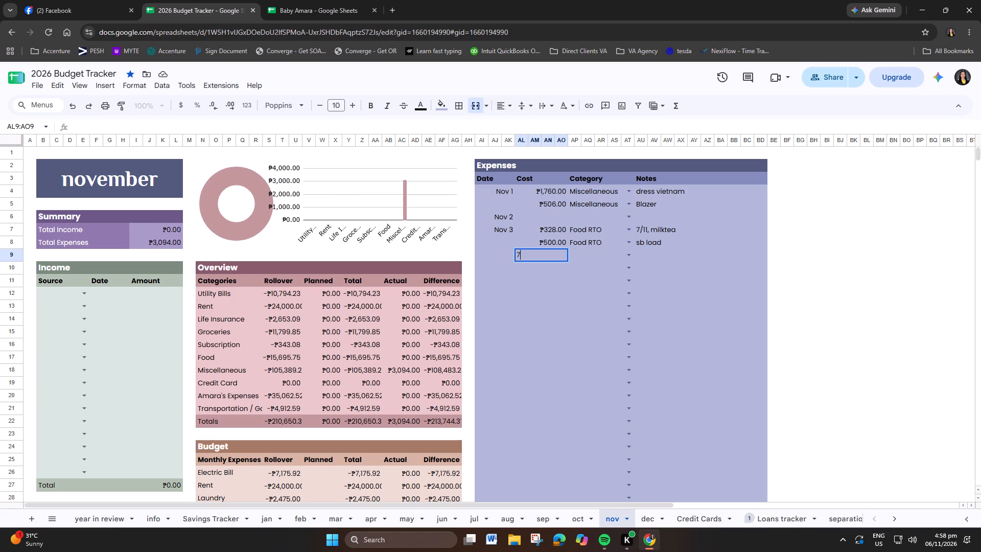
key(BackSpace)
text(=79+89+89)
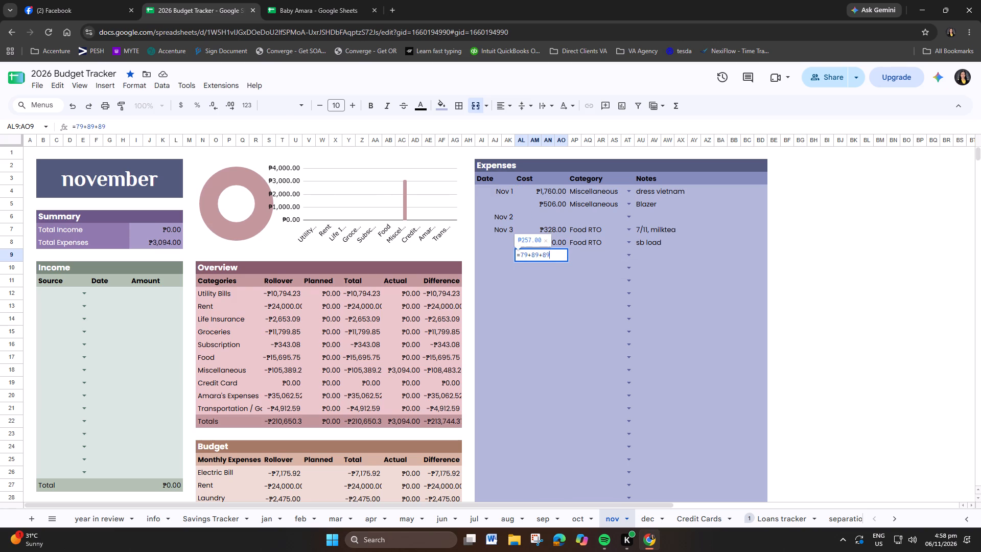
key(Return)
Categorize the expense below sb load as Food and add the note "dinner food".
key(Down)
key(Right)
key(Up)
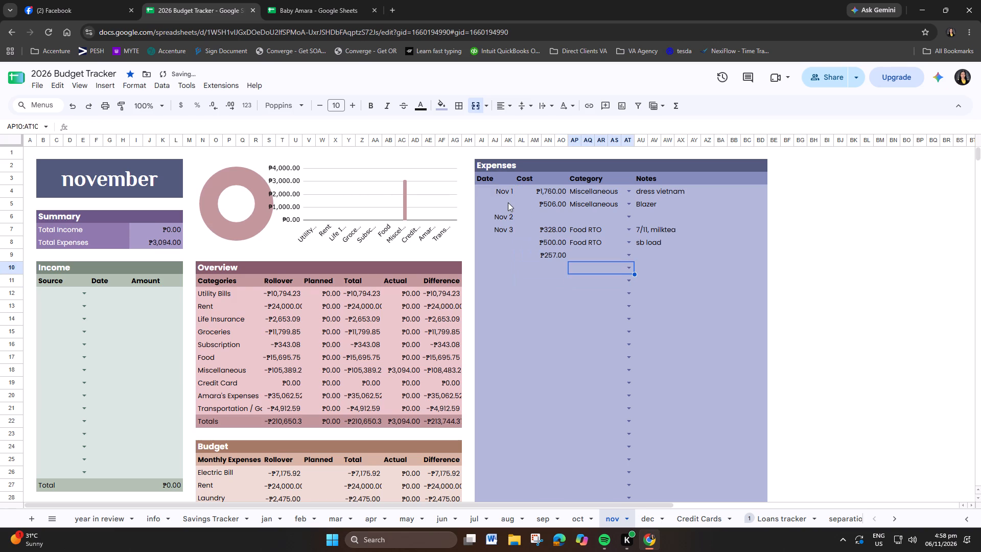
key(Up)
key(f)
key(Return)
key(Right)
key(Up)
text(dinner food)
key(Return)
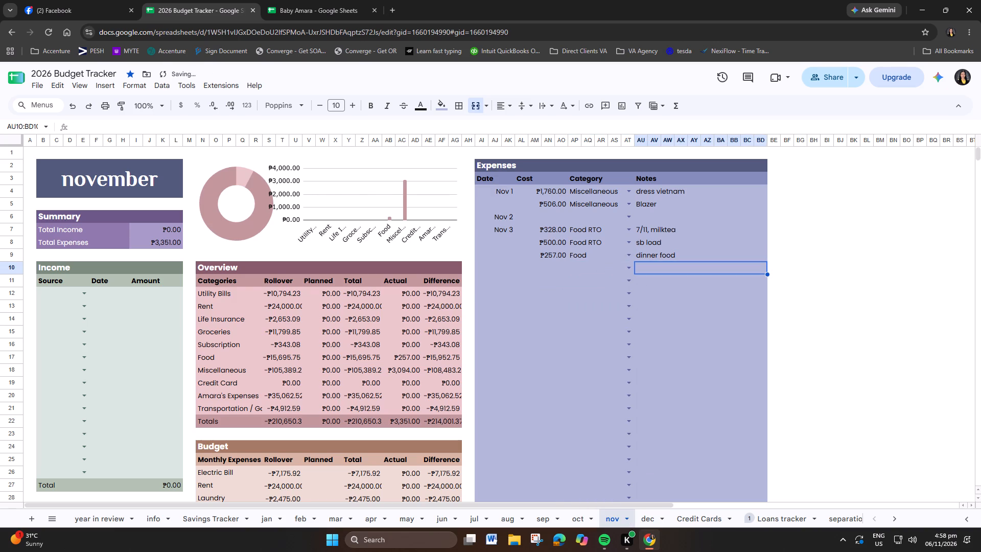
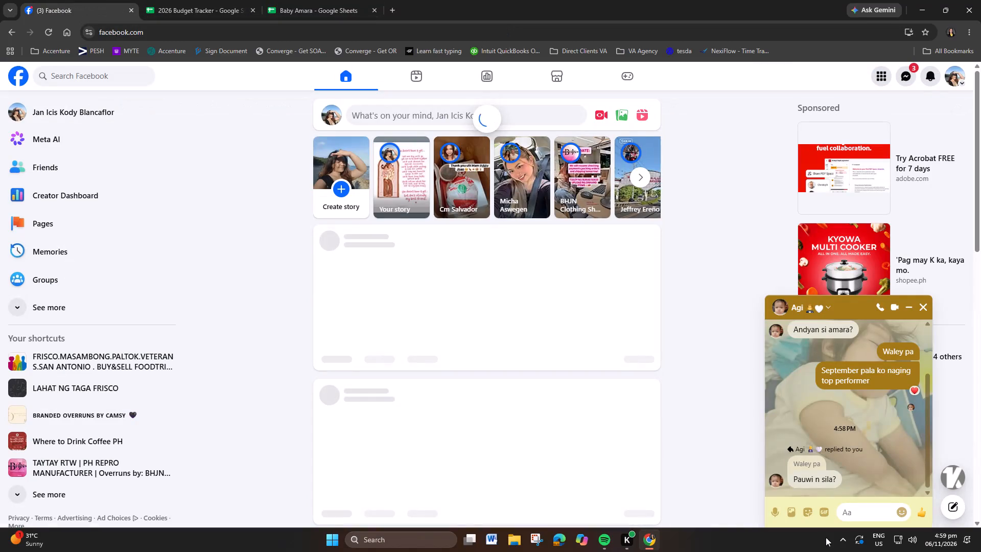
Send the reply "di nga nag reply eh" in the open Facebook chat with Agi.
click(859, 518)
click(860, 514)
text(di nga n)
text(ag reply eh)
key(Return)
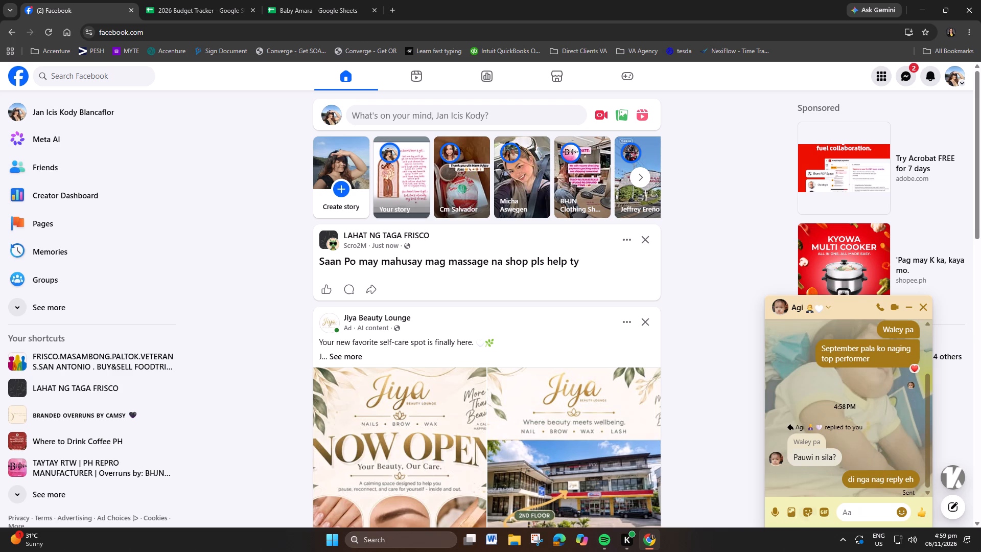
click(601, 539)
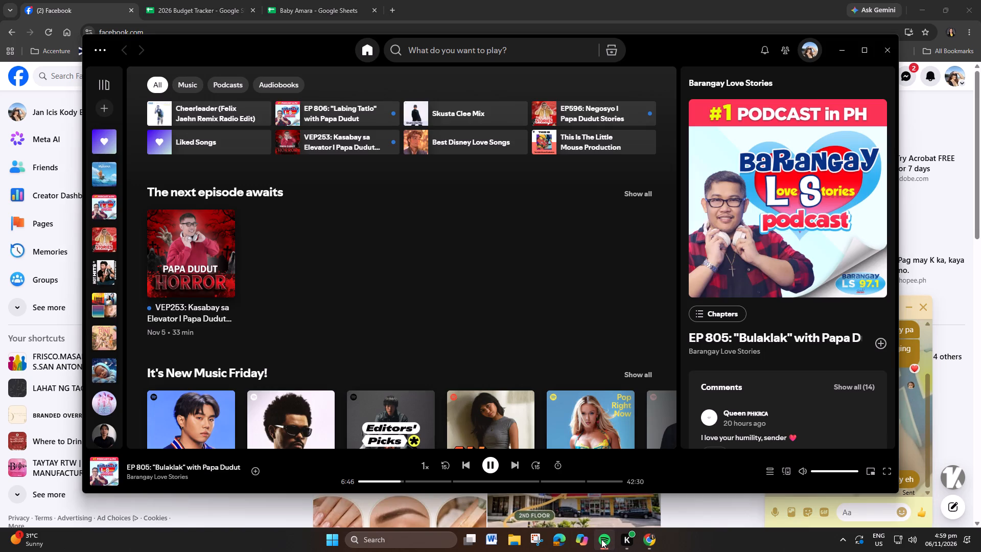
Return to the November sheet of the 2026 Budget Tracker in Chrome.
click(291, 1)
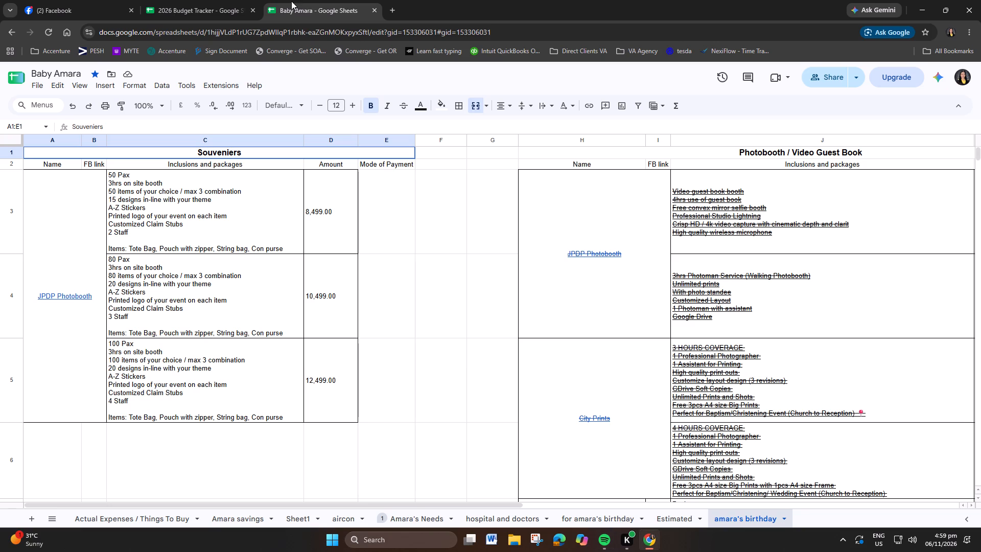
click(221, 0)
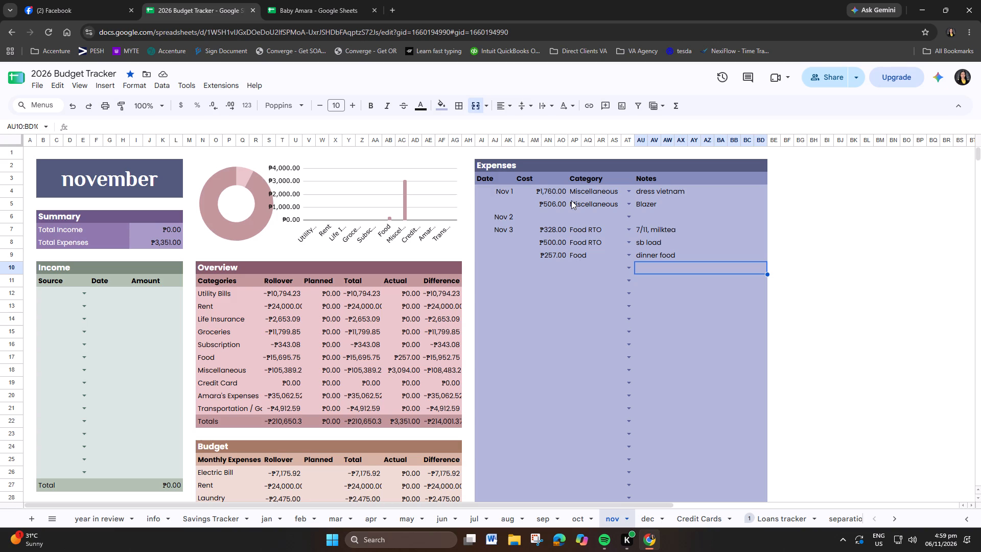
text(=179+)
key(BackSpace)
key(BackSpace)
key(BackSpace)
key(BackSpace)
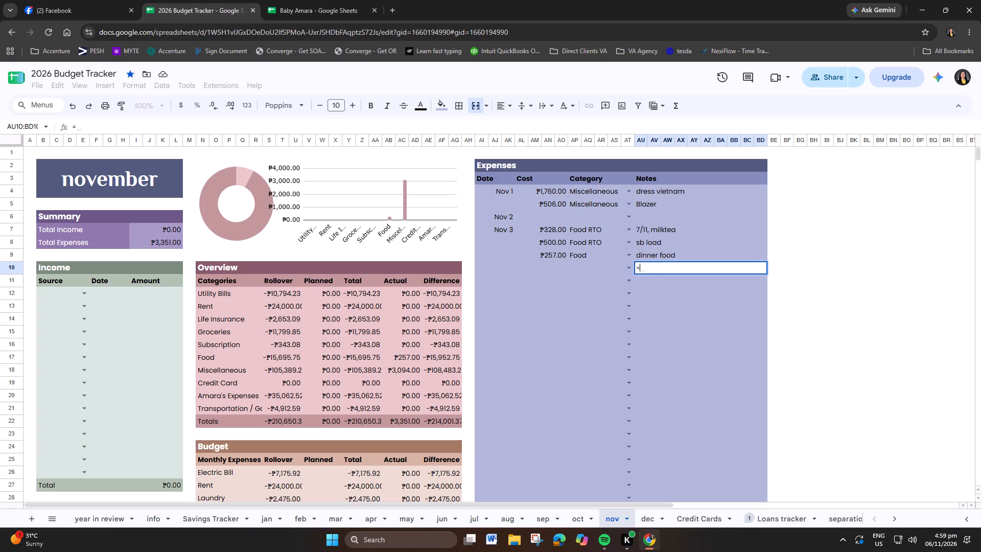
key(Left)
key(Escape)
Enter the cost =179+206 in the row below the dinner food expense.
key(Left)
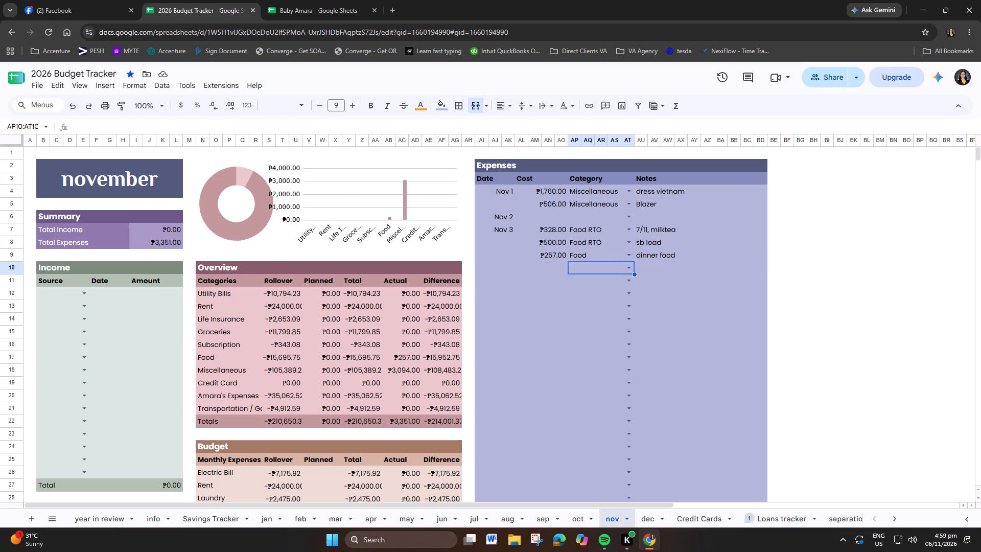
key(Left)
text(=179+)
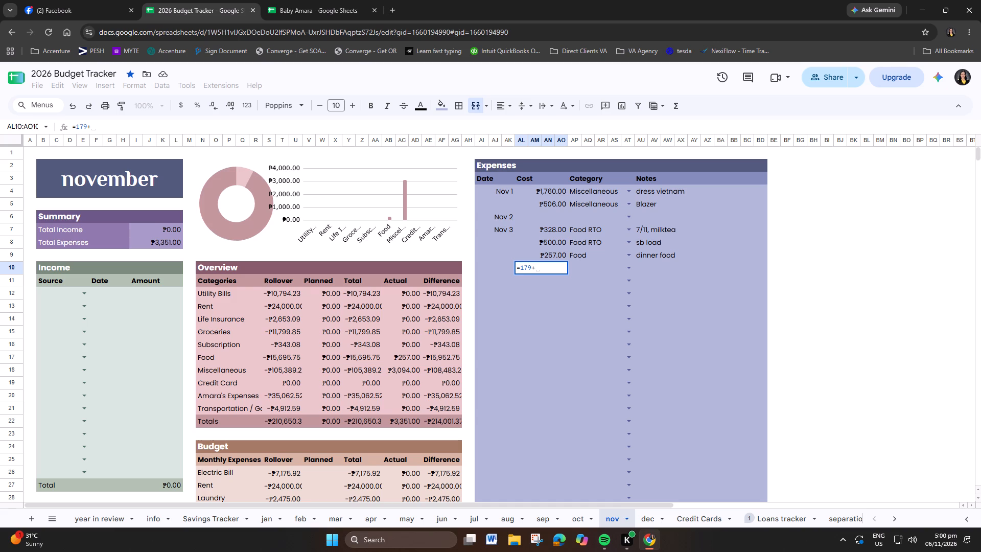
text(206)
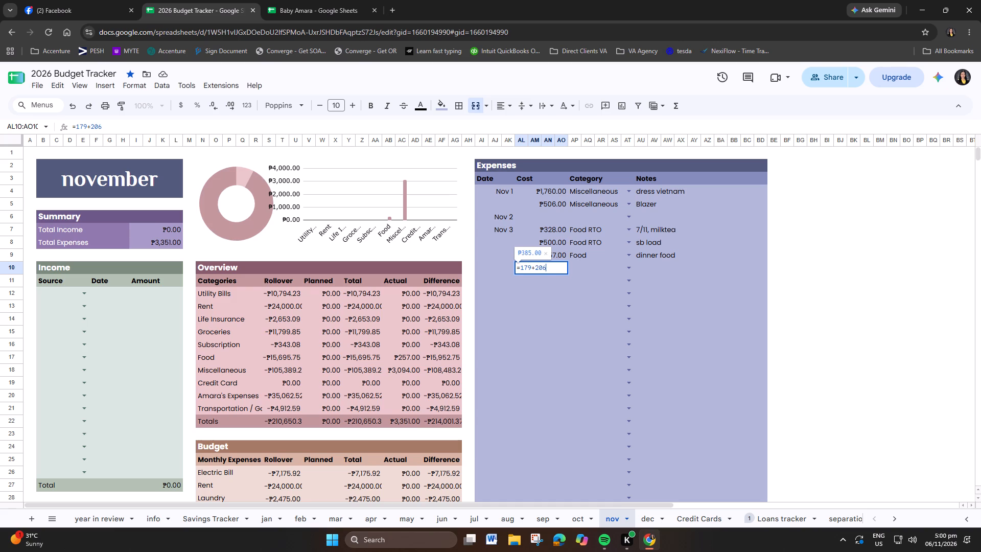
key(Return)
Categorize the expense below dinner food as Transpo RTO and add the note "house to office , offieto hearts of jesus".
key(t)
key(BackSpace)
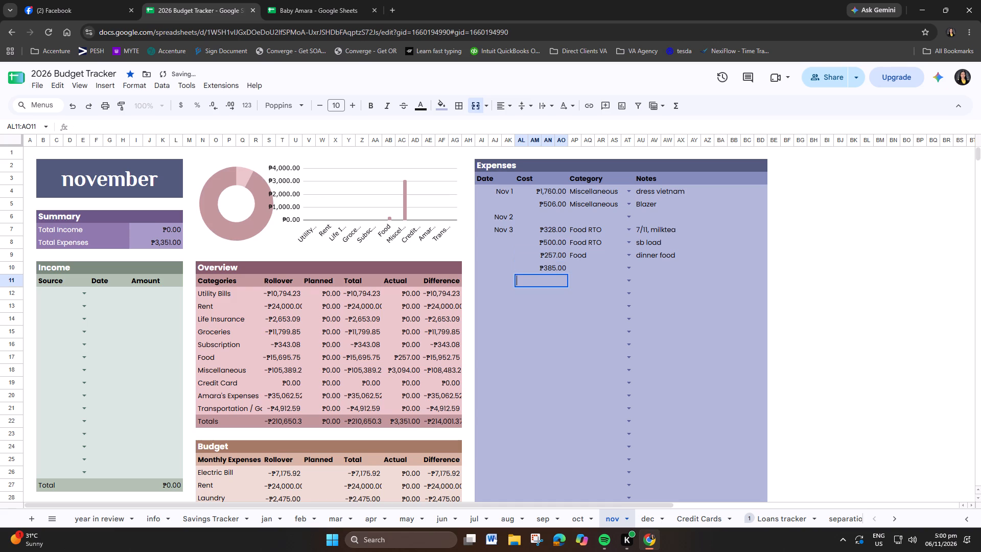
key(Right)
key(Up)
text(tr)
key(Down)
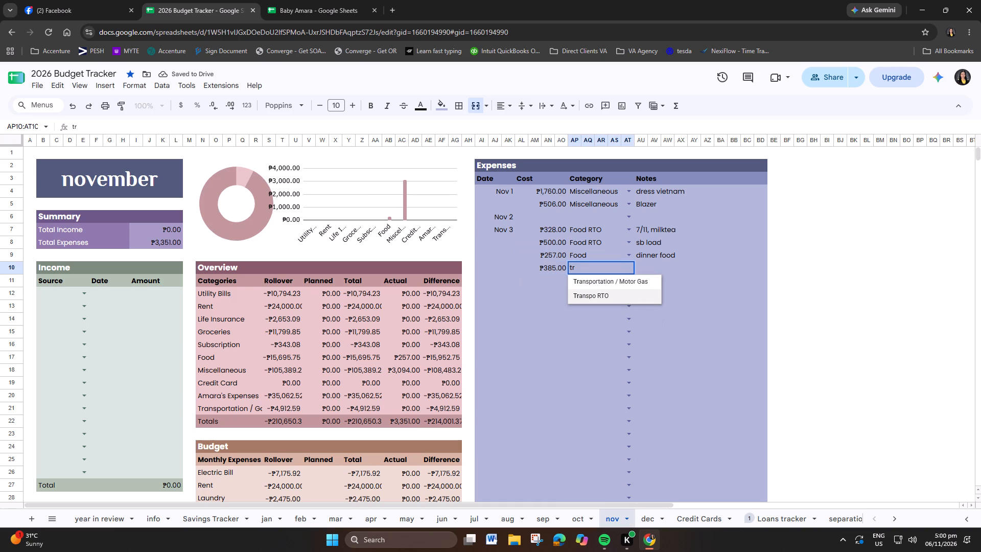
key(Return)
key(Right)
key(Up)
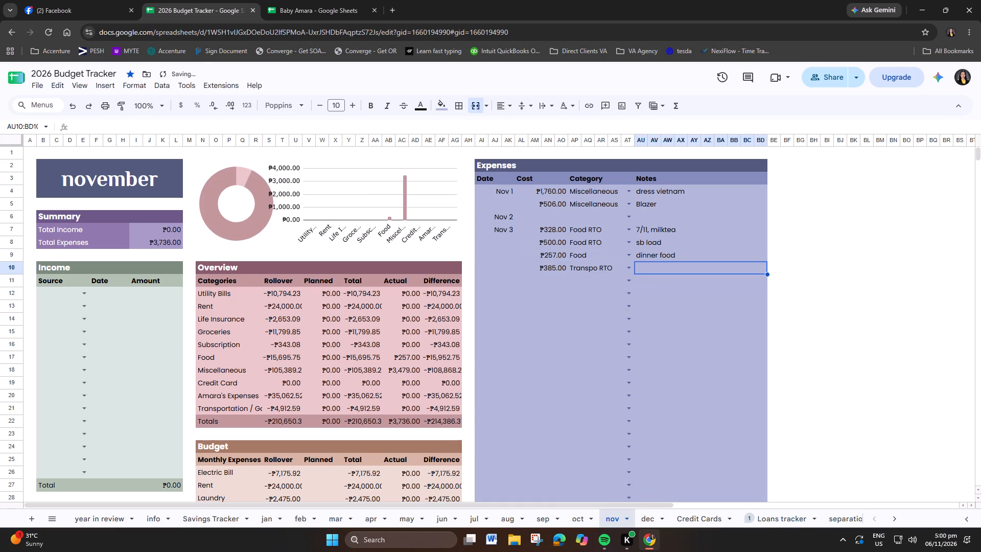
text(house to office ,)
key(space)
text(offieto hearts of jesus)
key(Return)
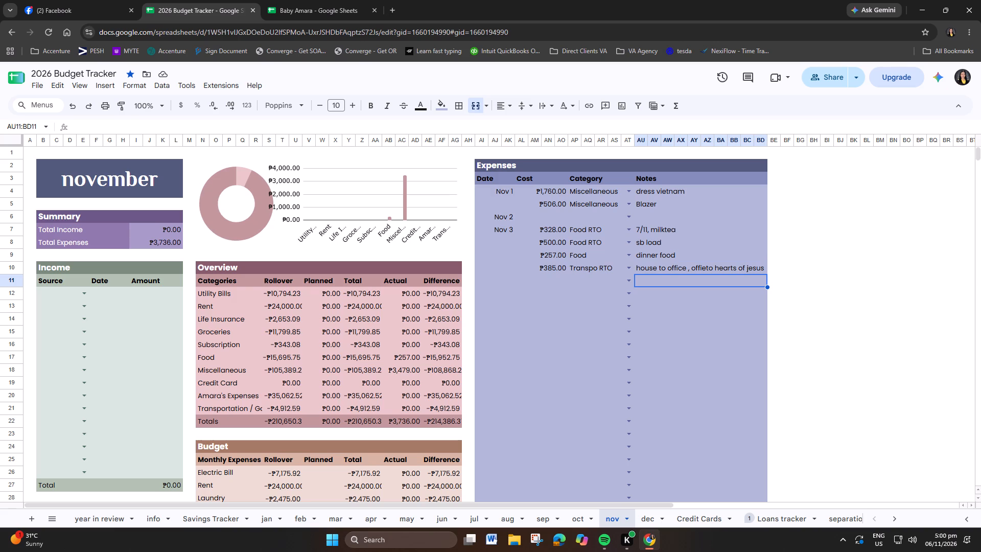
Log a 2000 expense in the following row as Miscellaneous with the note "paymeny for amara's binyag".
key(Left)
key(Left)
text(2000)
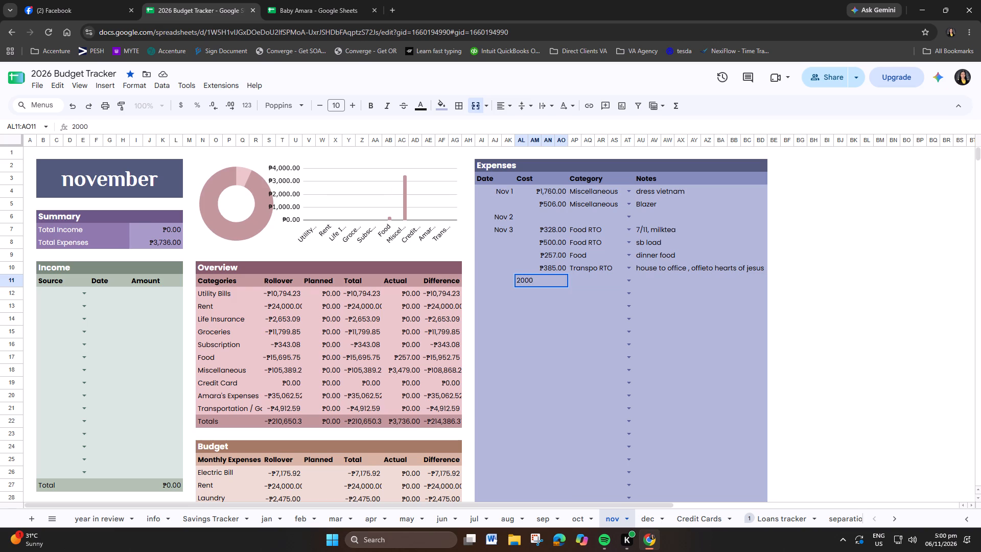
key(Right)
text(mi)
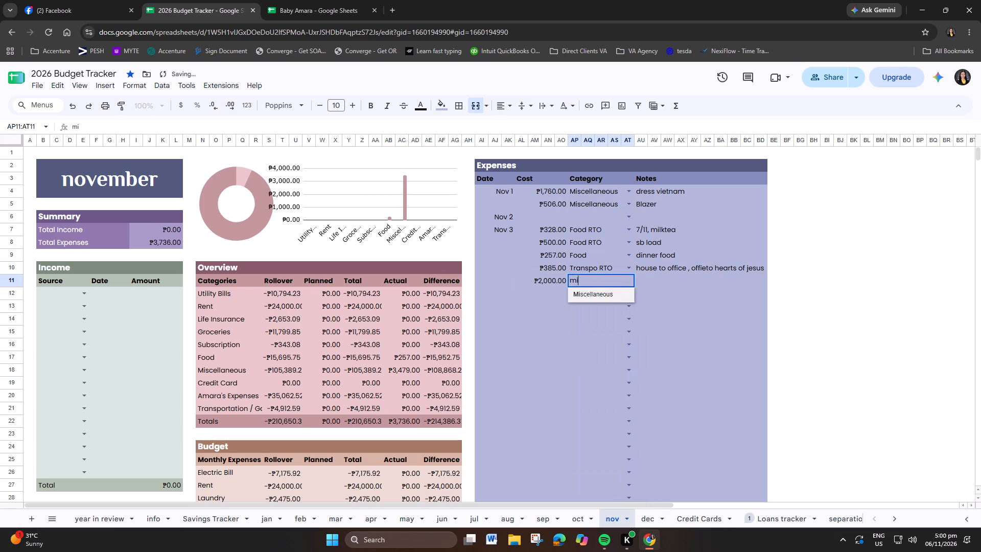
key(Return)
key(Right)
key(Up)
text(paymeny for amara's binyag)
key(Return)
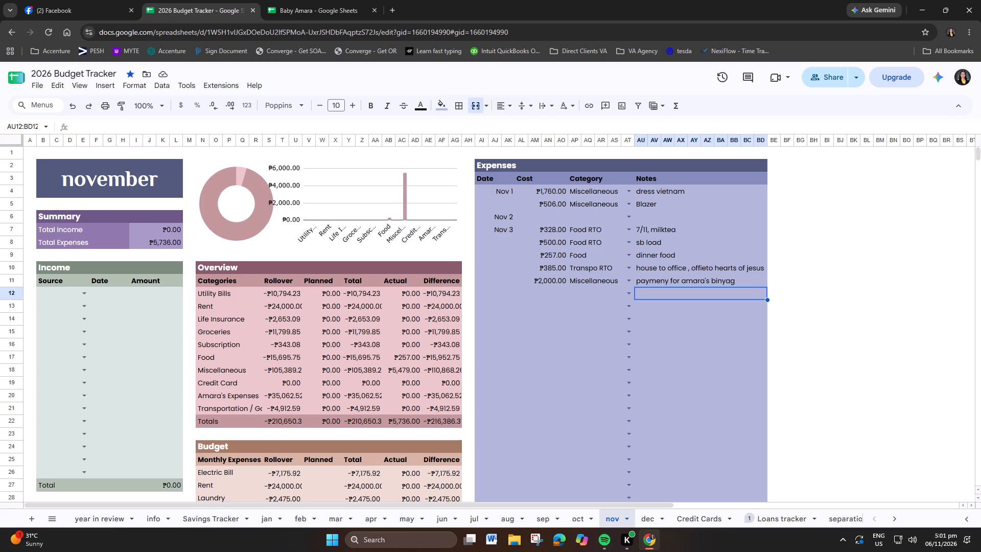
Start a new expense row below the binyag payment with the date 11-4-26 and a cost of 74.
key(Left)
key(Left)
key(Left)
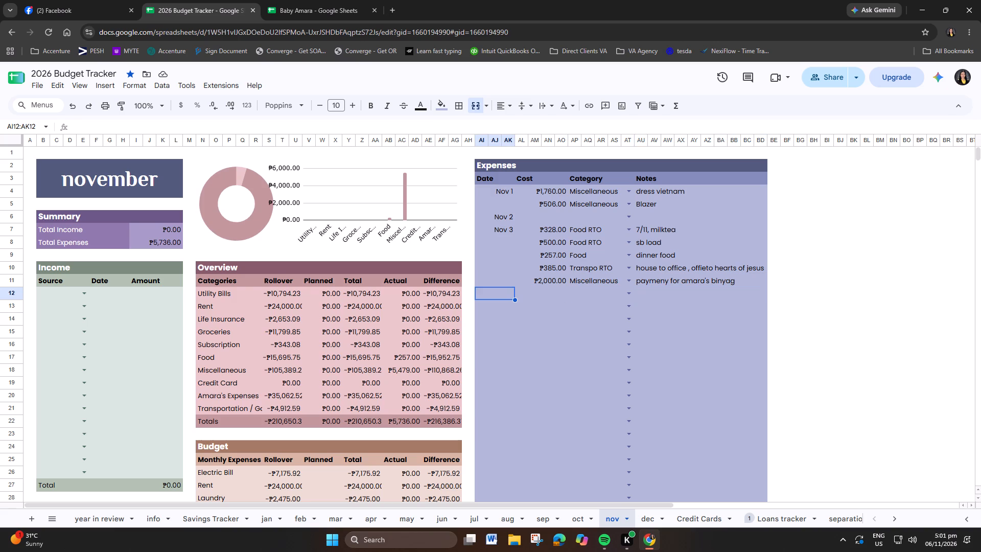
text(11-)
text(4-26)
key(Right)
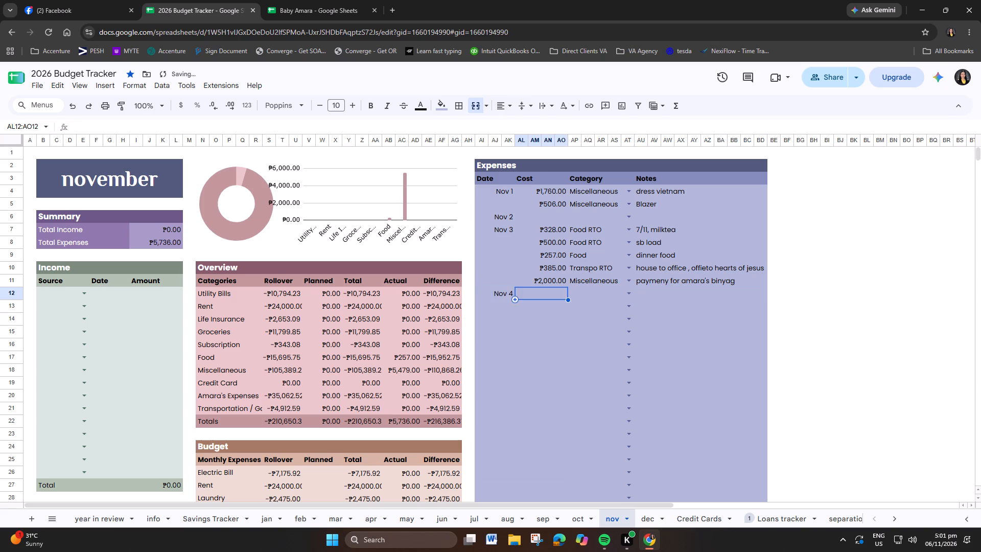
text(74)
key(Down)
Categorize the Nov 4 expense as Transportation / Motor Gas and add the note "house to sm north".
key(Right)
key(Up)
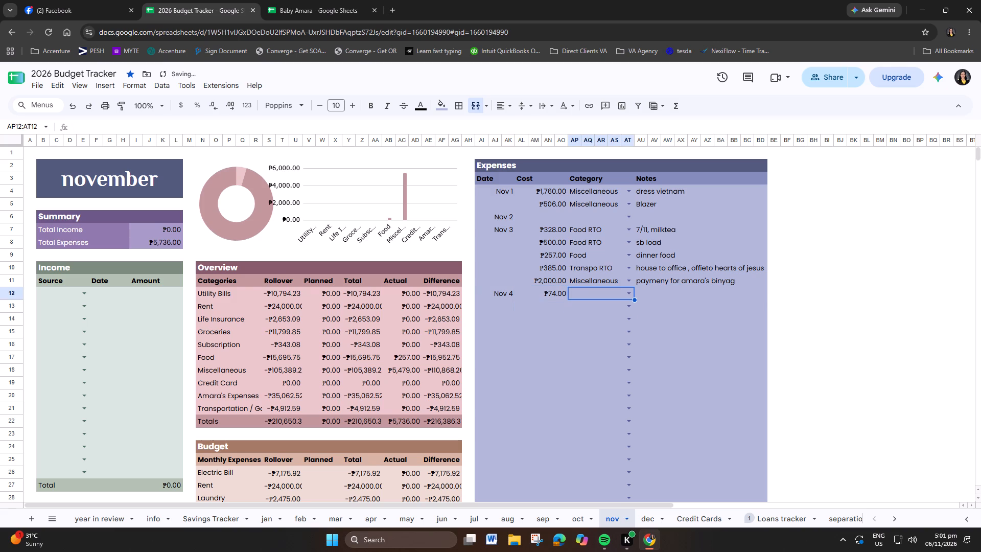
text(tr)
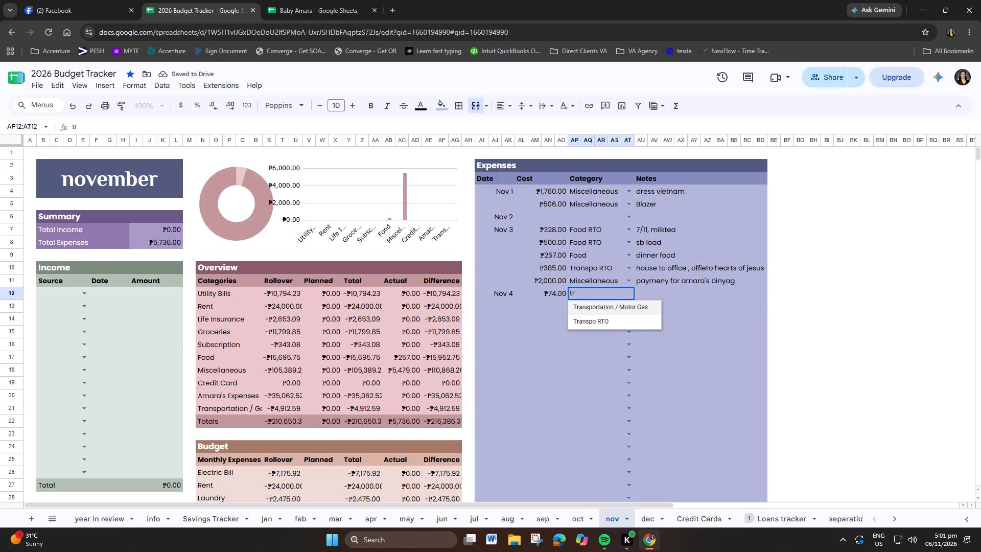
key(Return)
key(Right)
key(Up)
text(jo)
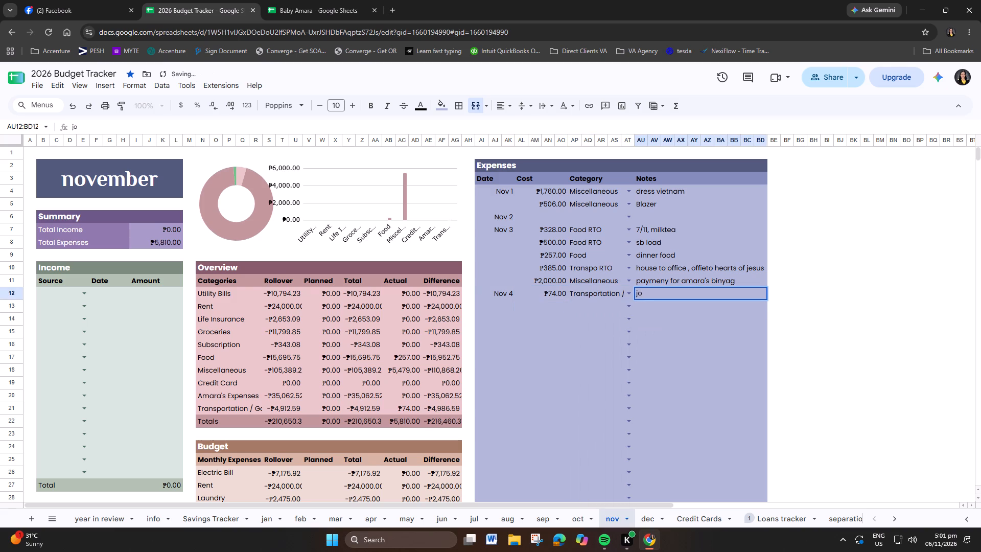
key(BackSpace)
key(BackSpace)
text(houes)
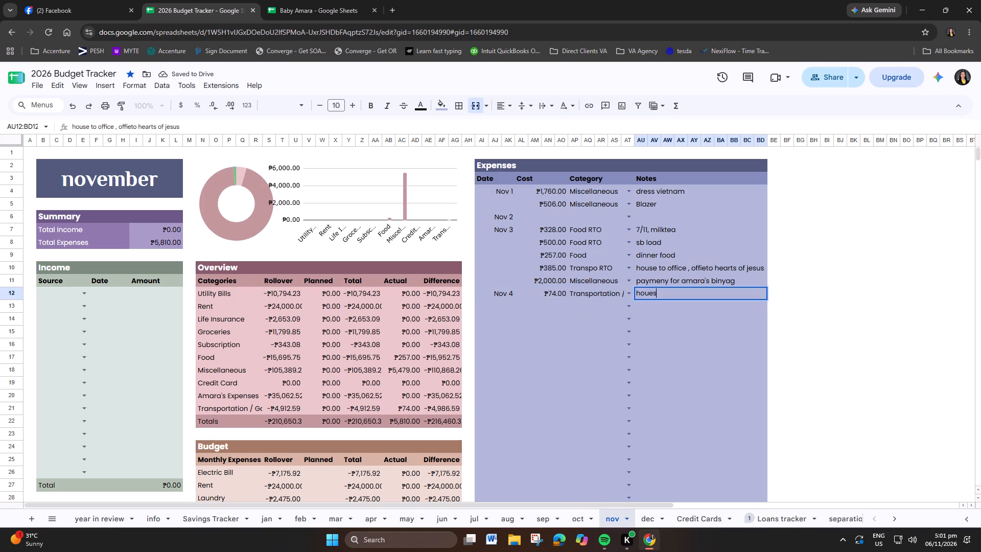
key(space)
key(BackSpace)
key(BackSpace)
key(BackSpace)
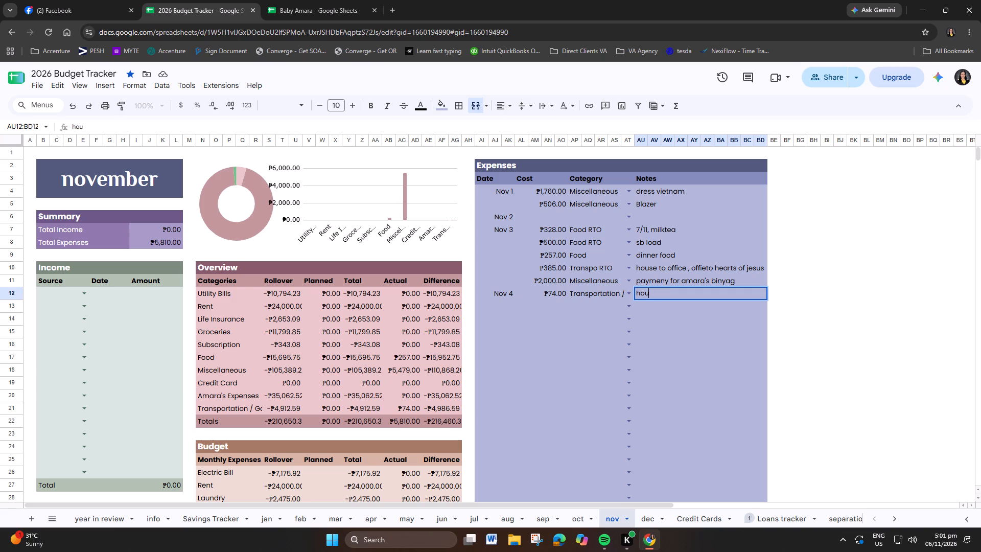
text(se to sm north)
key(Return)
Enter the costs 399 and 799 in the two rows below the Nov 4 transportation expense.
key(Left)
key(Left)
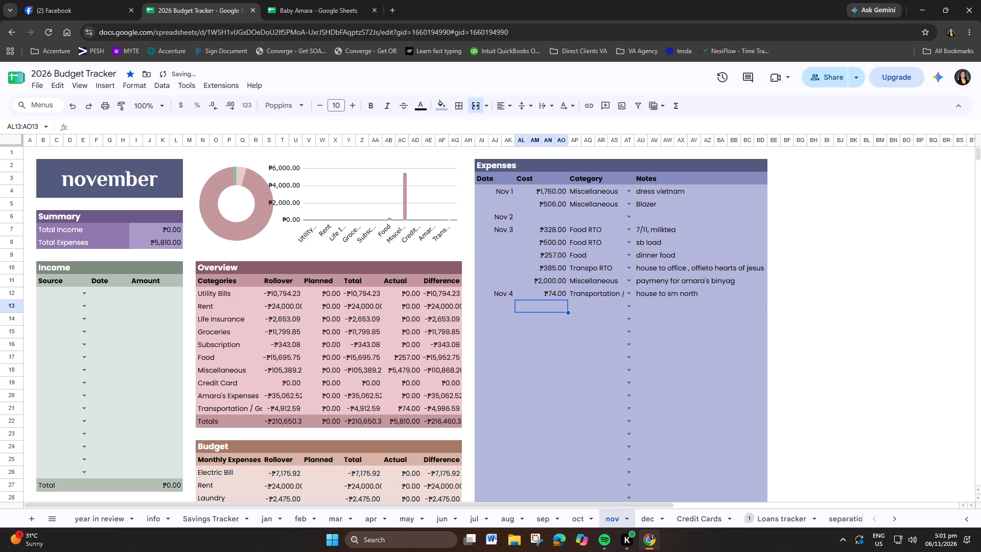
text(11)
key(BackSpace)
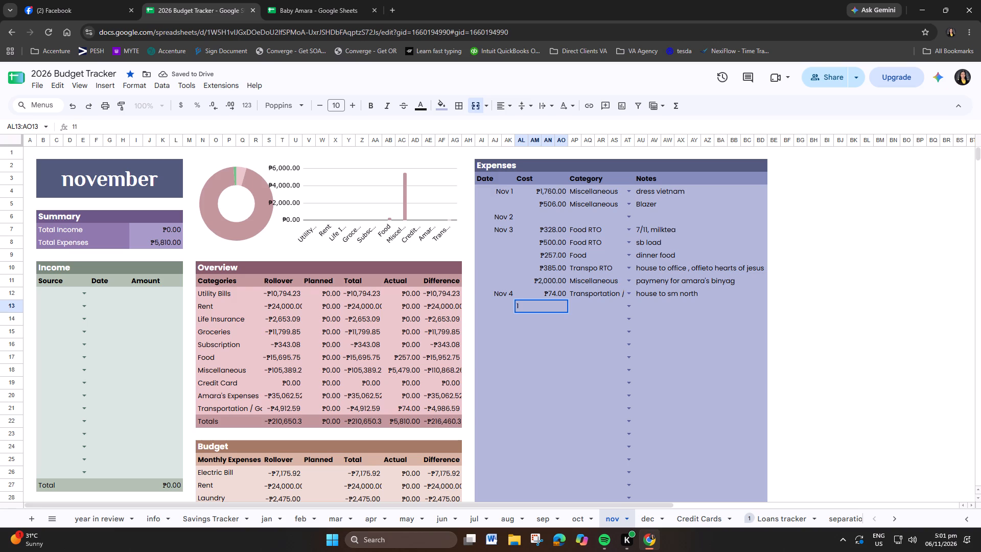
key(BackSpace)
key(BackSpace)
key(BackSpace)
text(399)
key(Return)
text(799)
Set the category of both the 399 and the 799 expense to Miscellaneous.
key(Right)
key(Up)
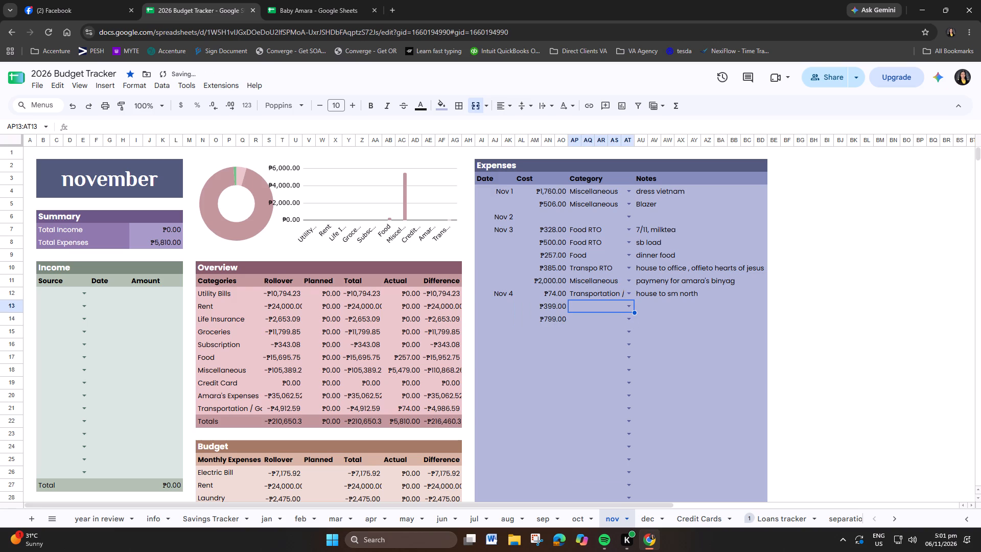
text(mi)
key(Return)
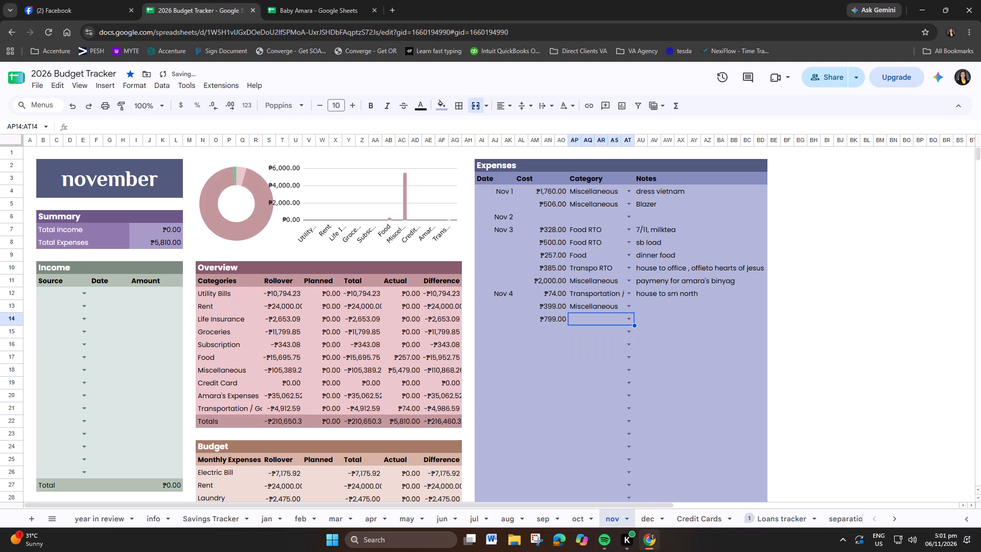
text(mi)
key(Return)
Add the note "bag" to the 399 expense and "shoes for kasal" to the 799 expense.
key(Right)
key(Up)
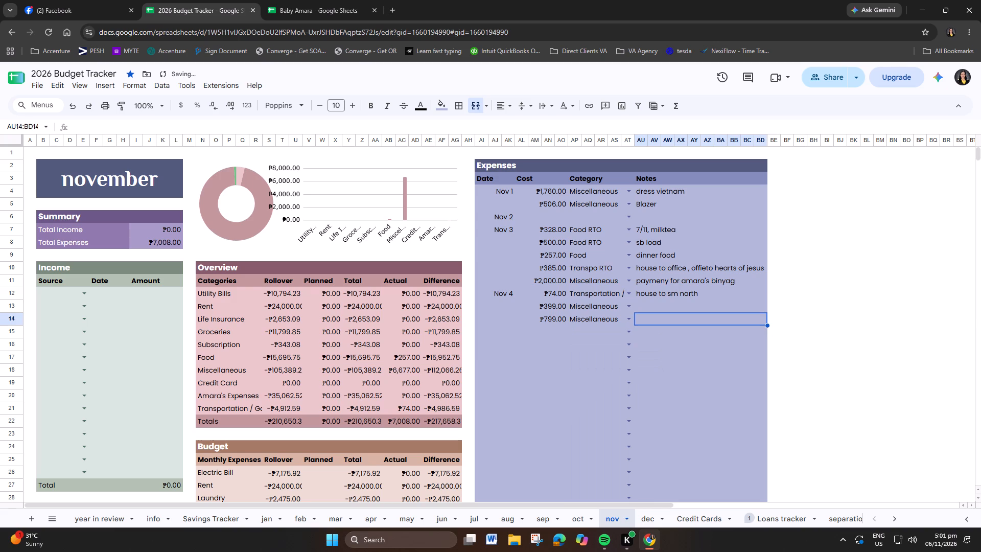
key(Up)
text(bag)
key(Return)
text(shoes for kasal)
key(Return)
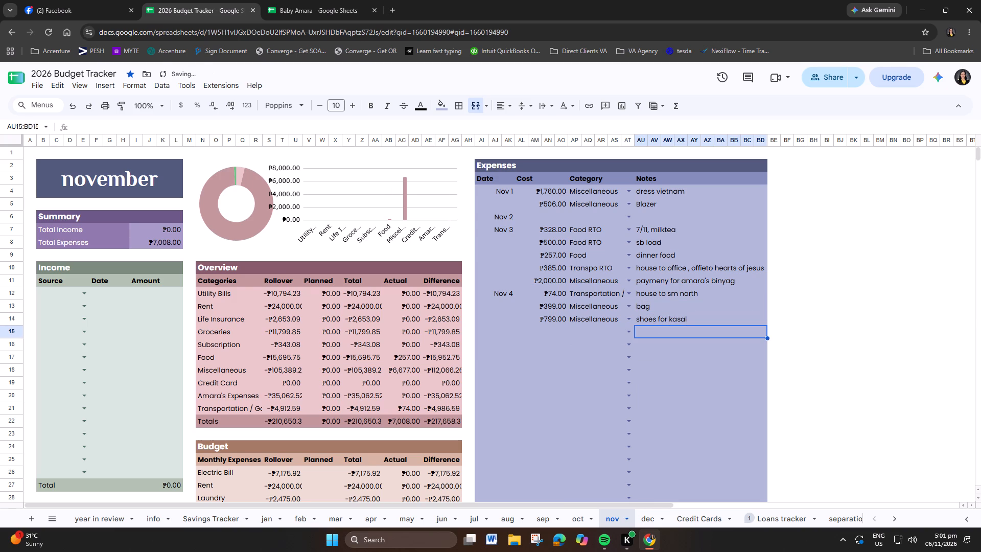
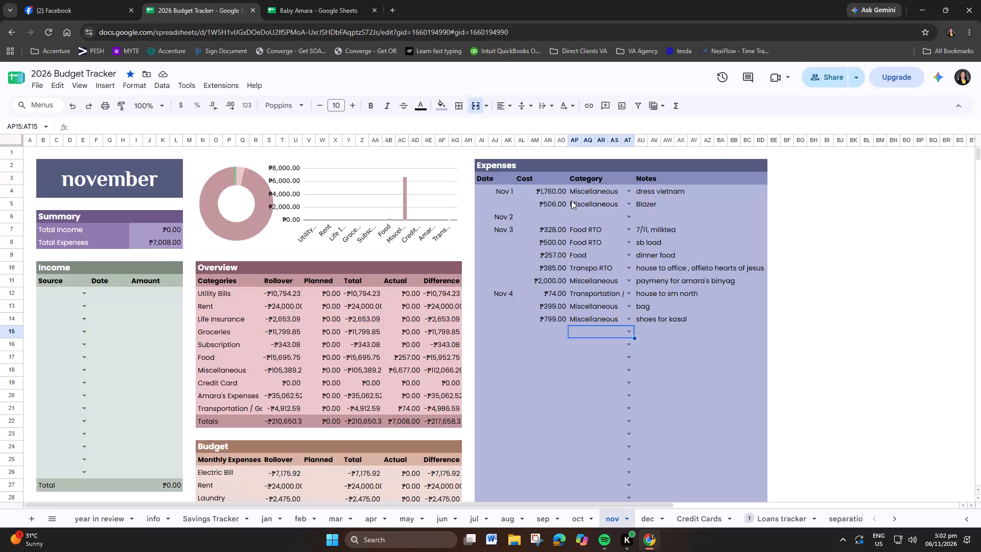
Enter a cost of =1600*2 in the row below the 799 expense and set its category to Miscellaneous.
key(equal)
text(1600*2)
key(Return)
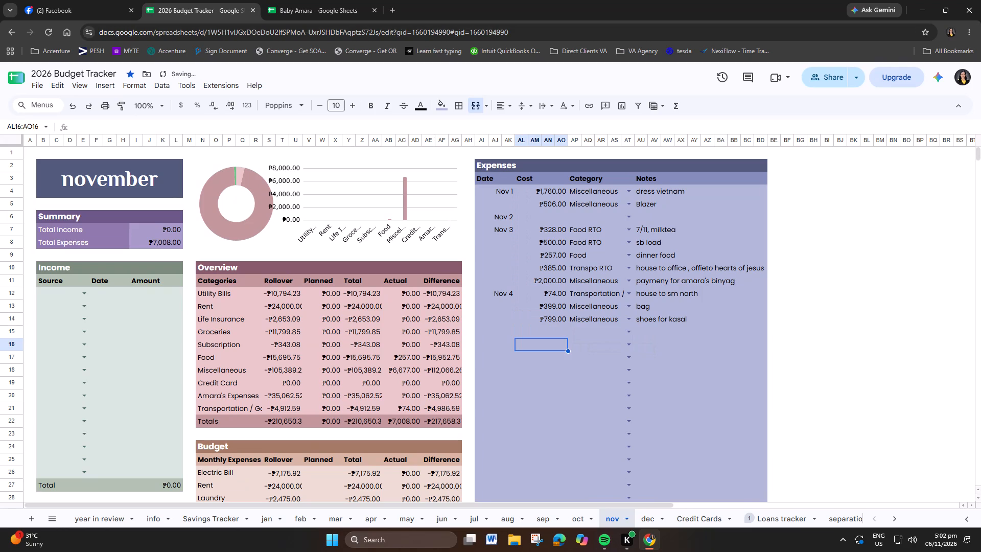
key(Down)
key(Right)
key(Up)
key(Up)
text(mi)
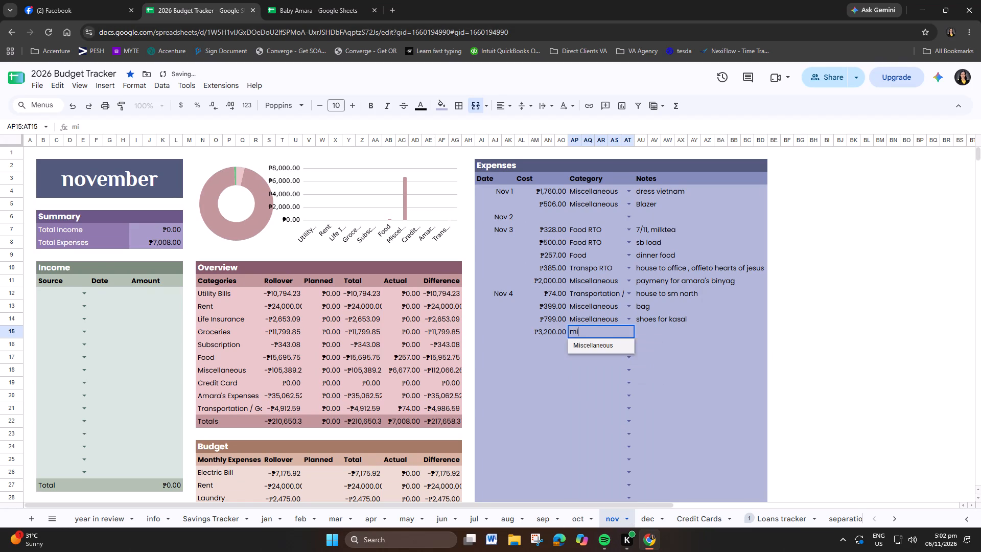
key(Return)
Add the note "for rent payment sa house para sa kasal" to the 3,200 expense.
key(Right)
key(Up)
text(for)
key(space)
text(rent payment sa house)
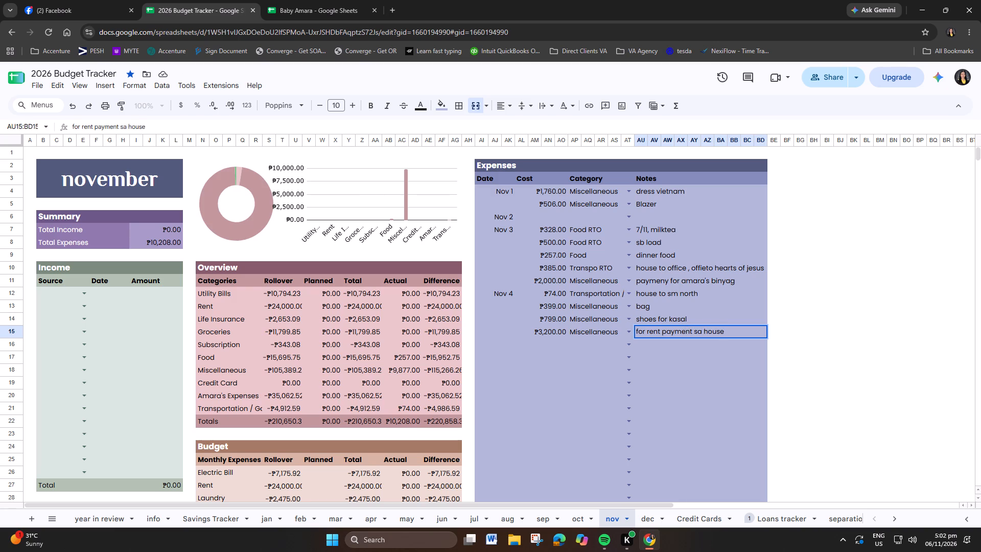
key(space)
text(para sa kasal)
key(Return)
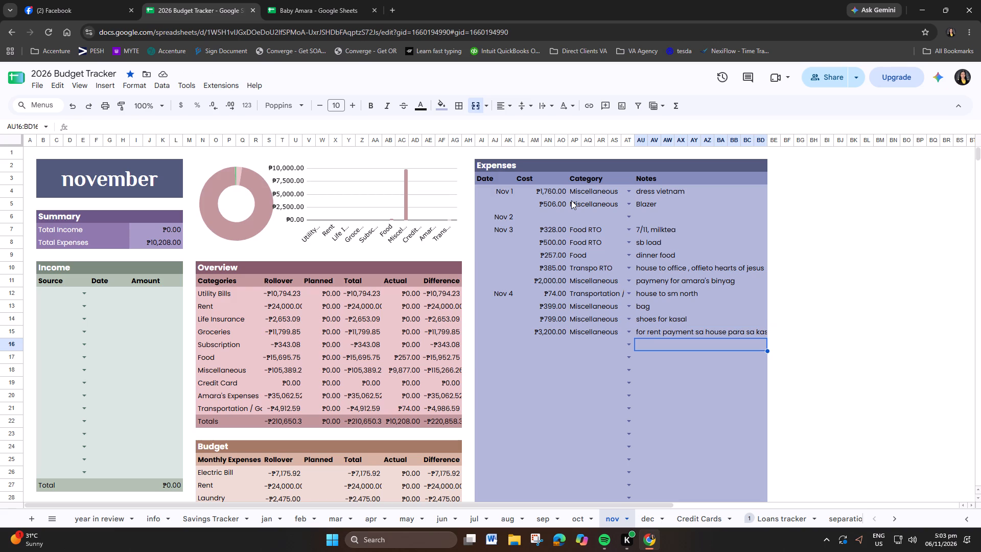
Enter a cost of =118+100+103+277 in the row below the rent payment expense.
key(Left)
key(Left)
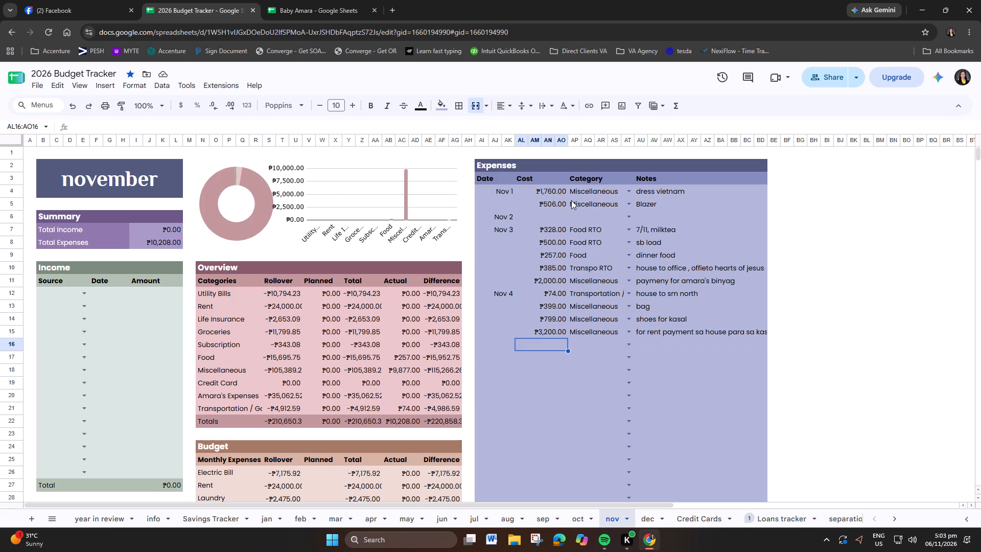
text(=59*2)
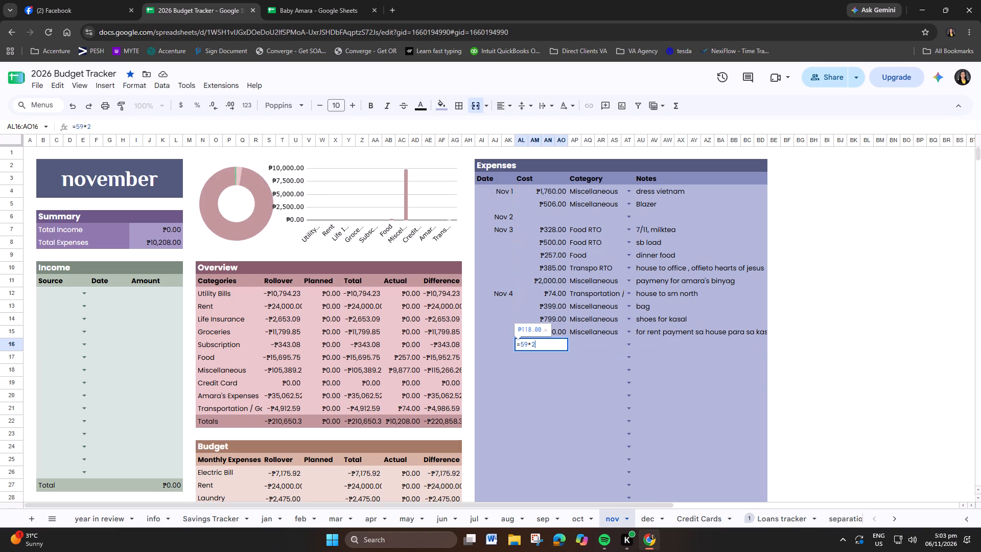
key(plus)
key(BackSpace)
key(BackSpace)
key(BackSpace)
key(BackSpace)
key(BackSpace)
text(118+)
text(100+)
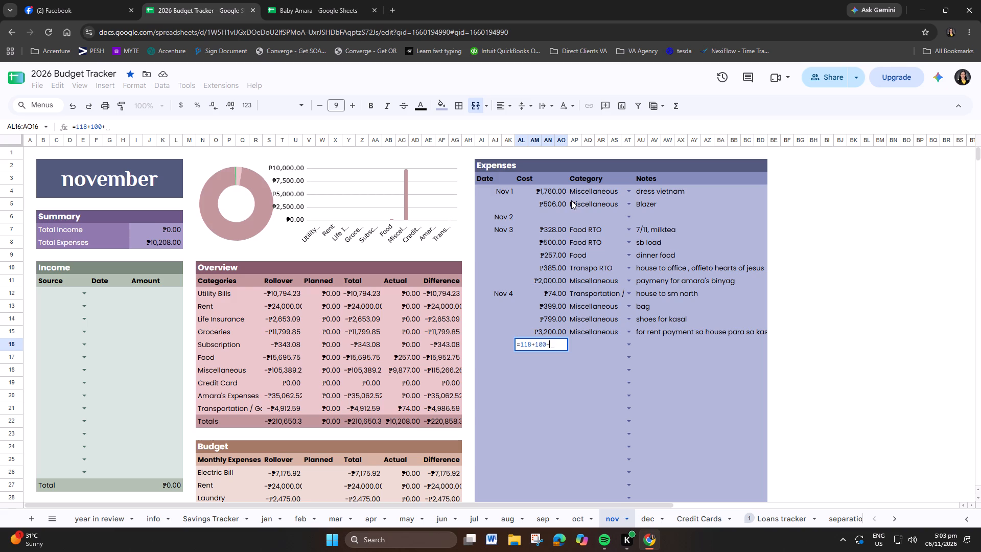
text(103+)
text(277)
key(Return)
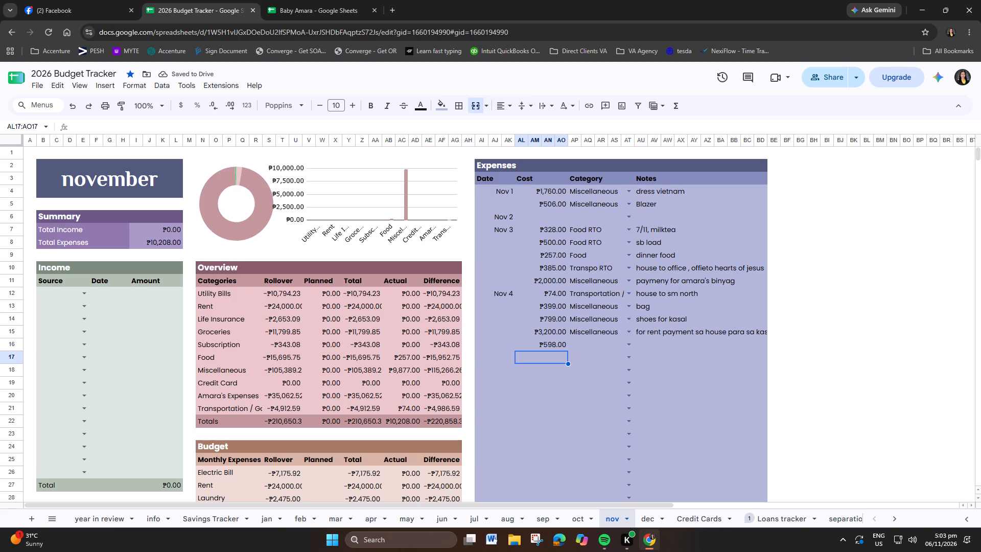
Date the 598 expense 11-5-26 and set its category to Miscellaneous.
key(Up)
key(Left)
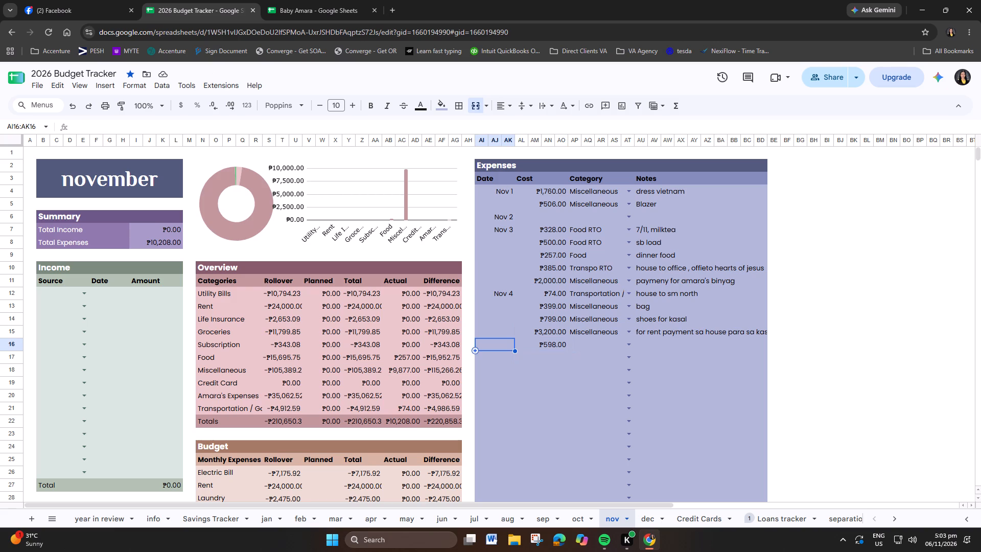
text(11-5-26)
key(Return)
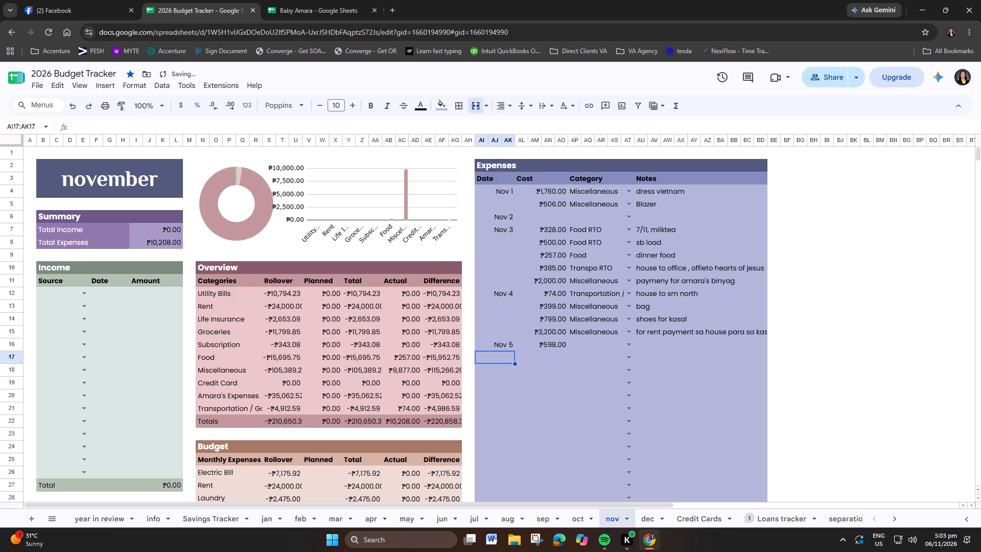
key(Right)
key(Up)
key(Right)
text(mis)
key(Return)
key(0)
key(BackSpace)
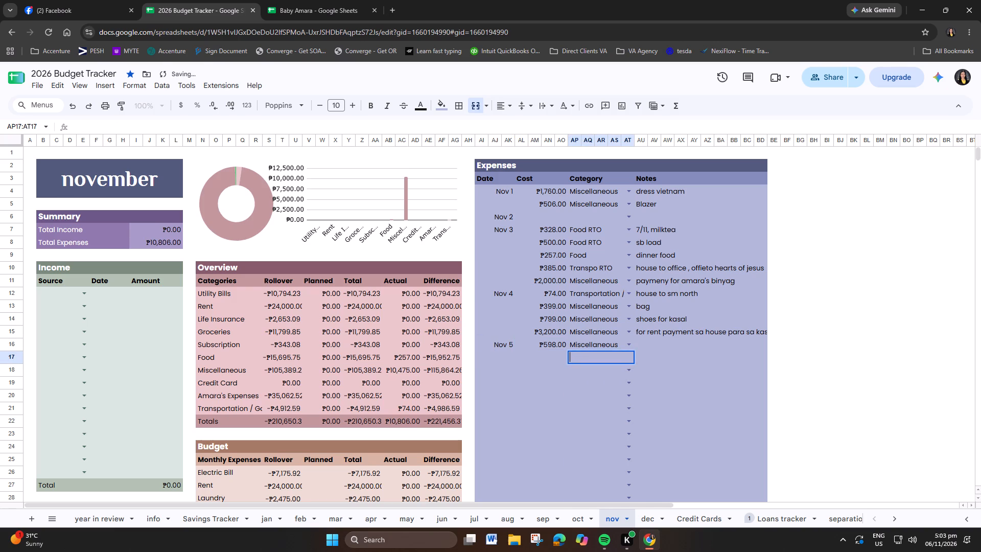
Add the note "food sa kasal nila kuya tonio" to the Nov 5 expense.
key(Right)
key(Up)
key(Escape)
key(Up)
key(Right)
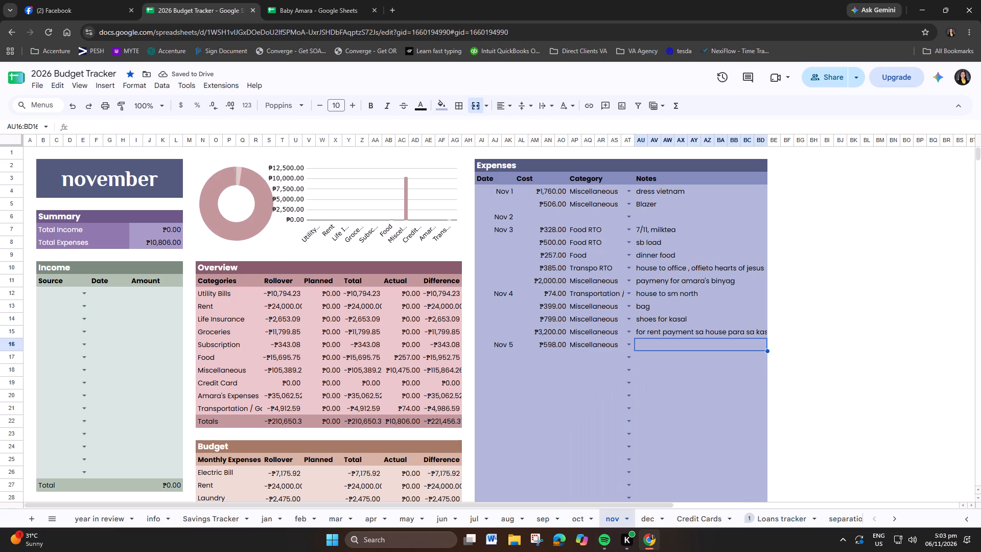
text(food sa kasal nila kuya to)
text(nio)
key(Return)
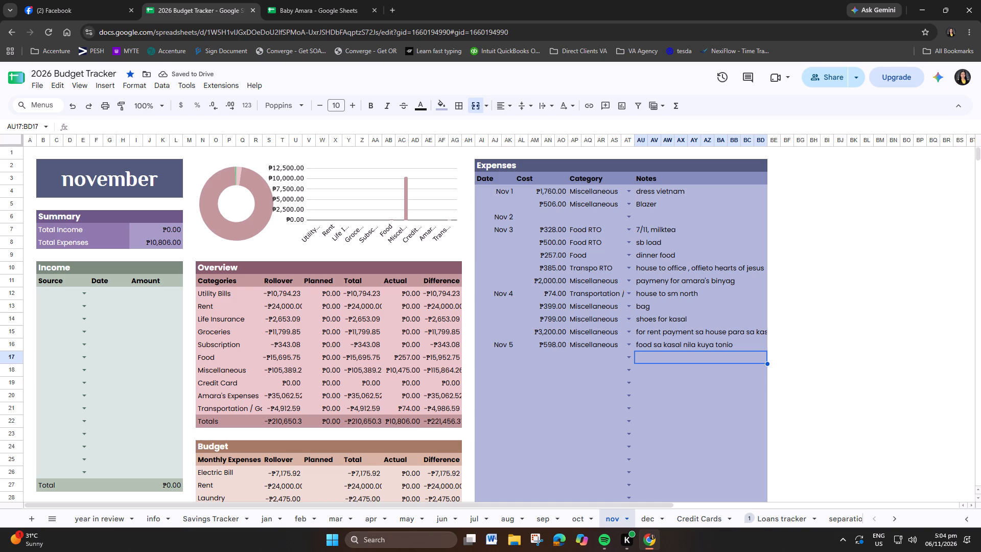
Open the Credit Cards sheet and examine the November credit card expenses table.
click(699, 517)
scroll(632, 390, down, 7)
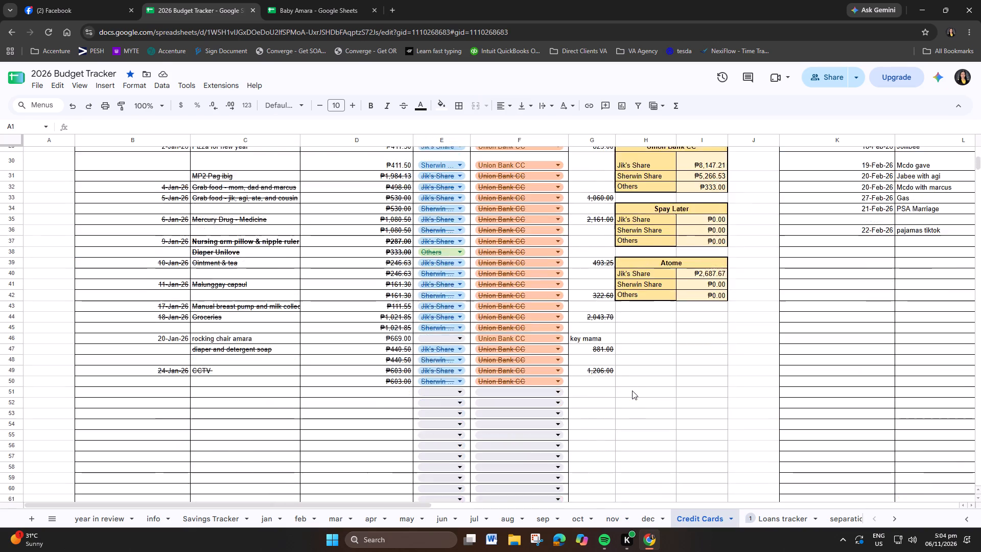
scroll(632, 390, down, 7)
scroll(609, 309, down, 6)
scroll(554, 237, down, 11)
scroll(556, 236, up, 1)
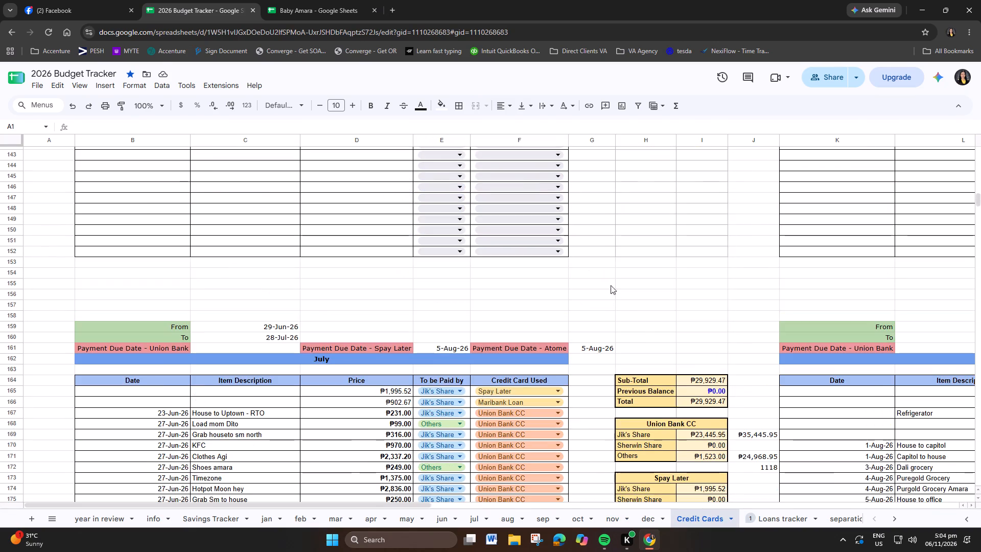
scroll(641, 327, down, 19)
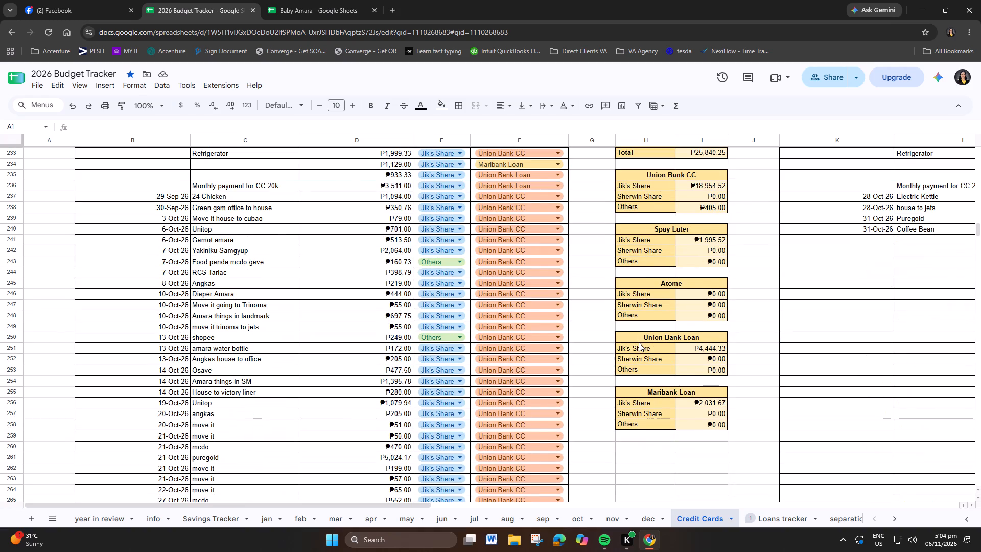
click(945, 509)
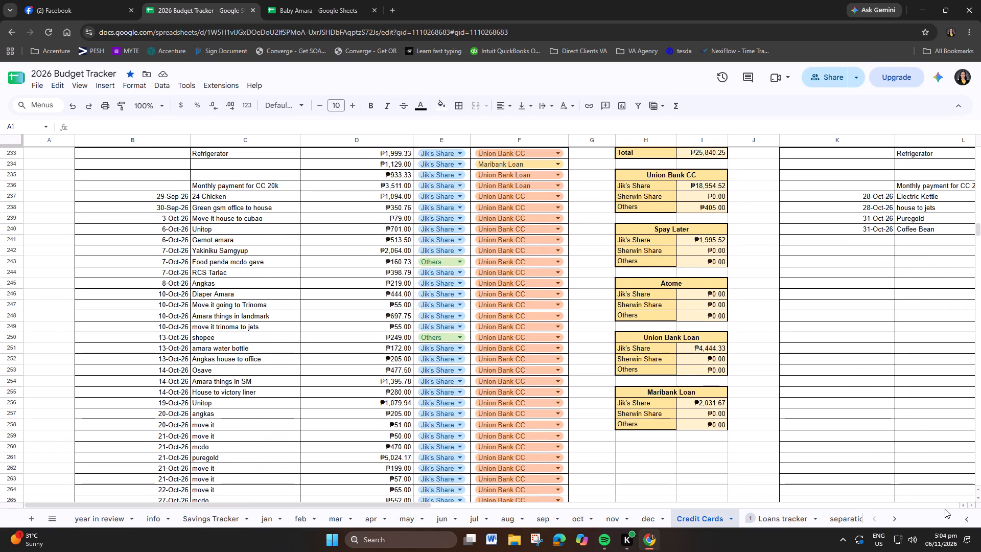
click(942, 508)
click(940, 505)
scroll(637, 300, up, 3)
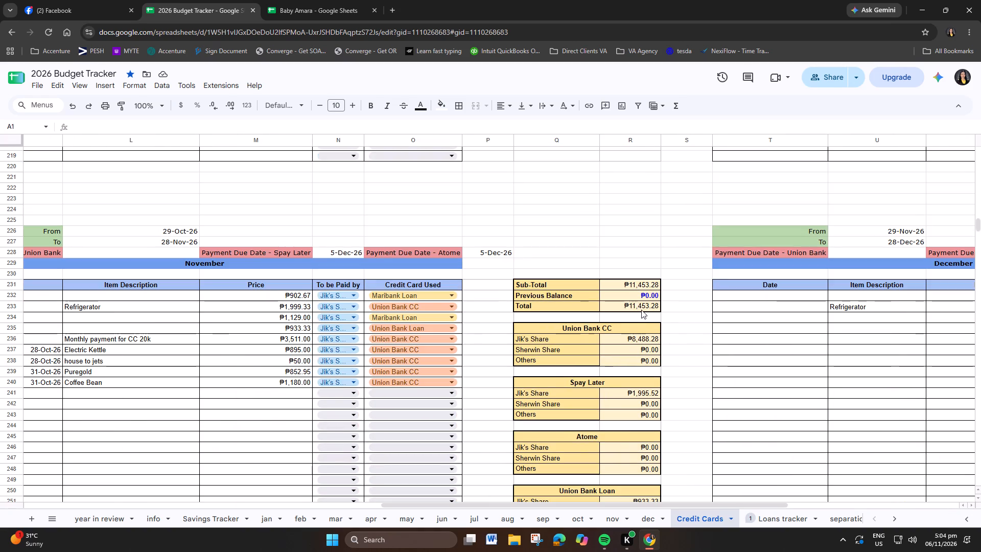
scroll(635, 352, down, 1)
drag(649, 506, 542, 489)
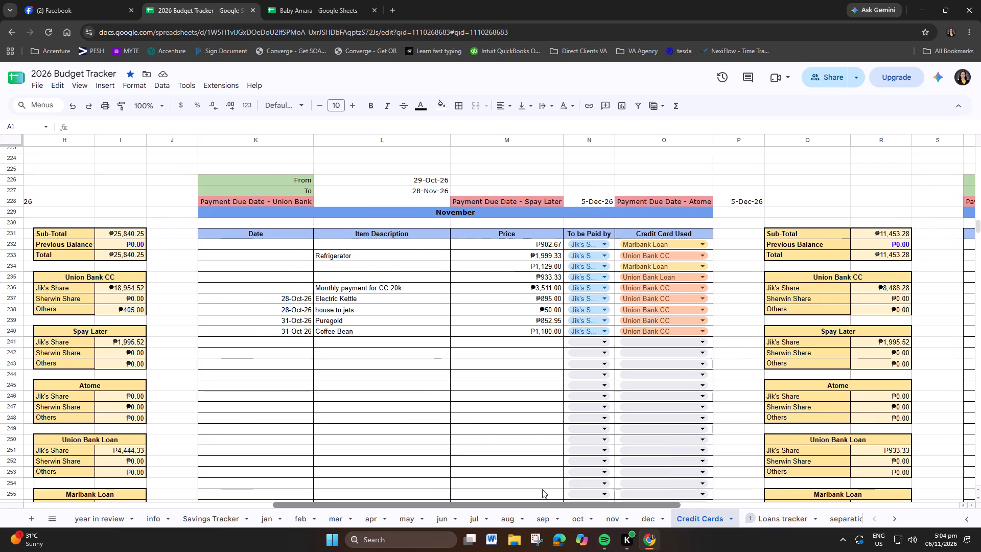
drag(542, 489, 541, 487)
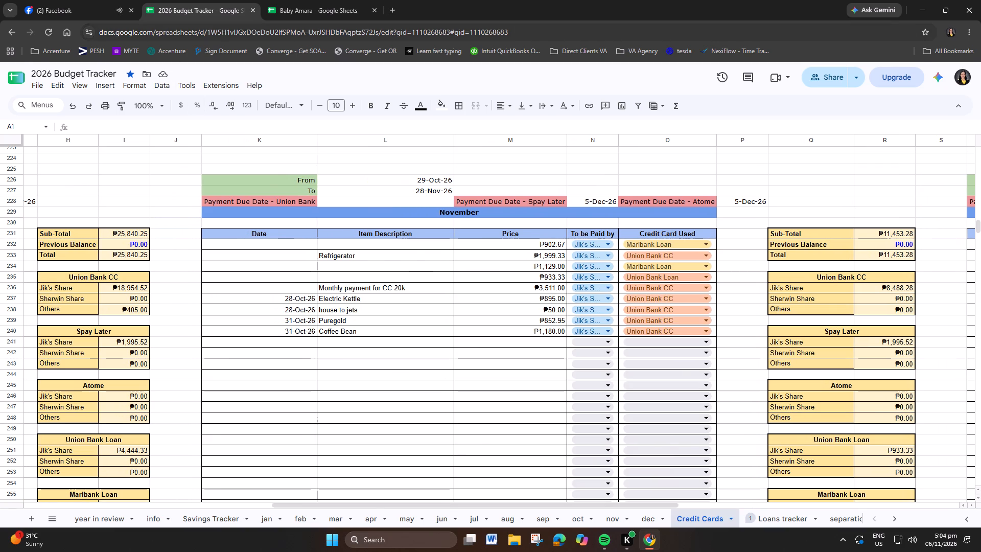
click(109, 4)
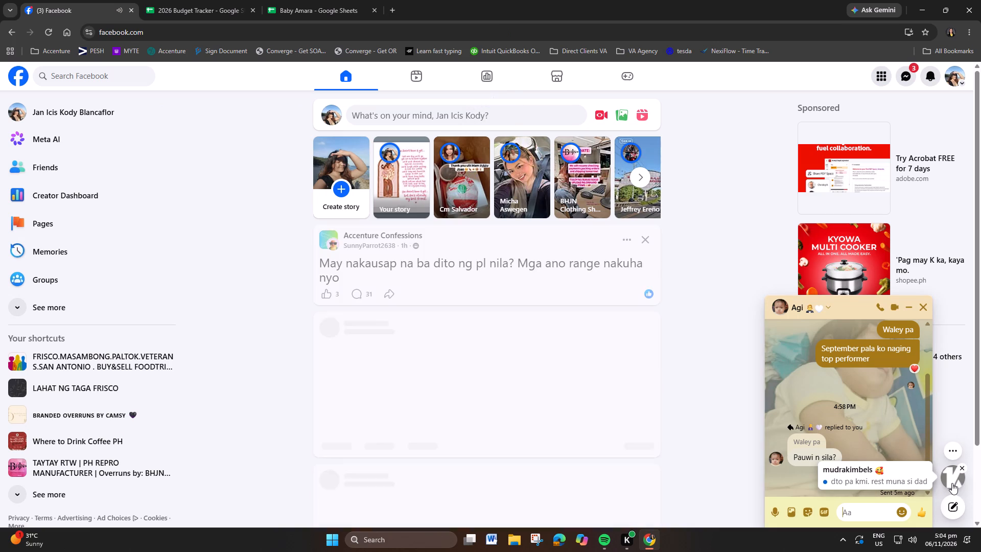
click(952, 483)
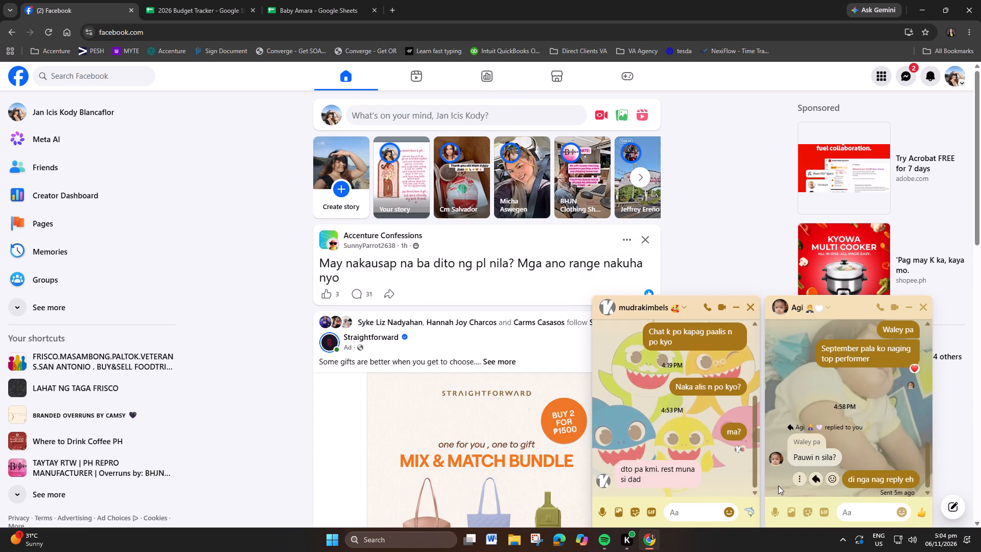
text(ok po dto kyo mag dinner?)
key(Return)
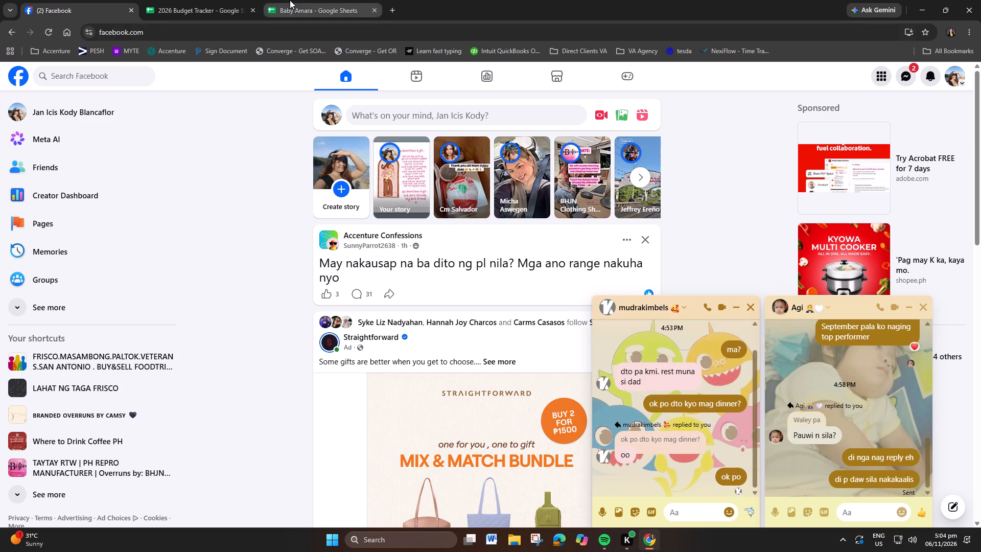
click(231, 0)
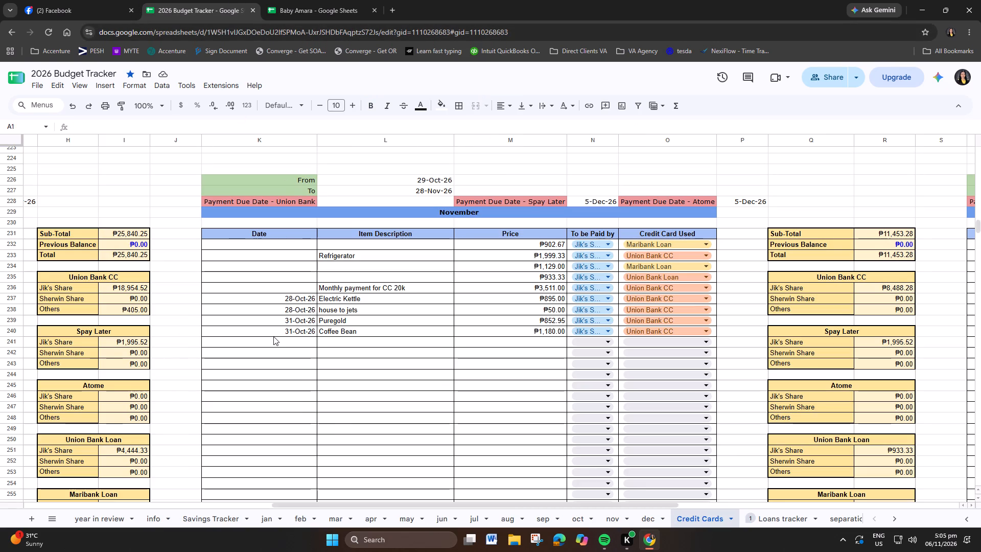
click(302, 344)
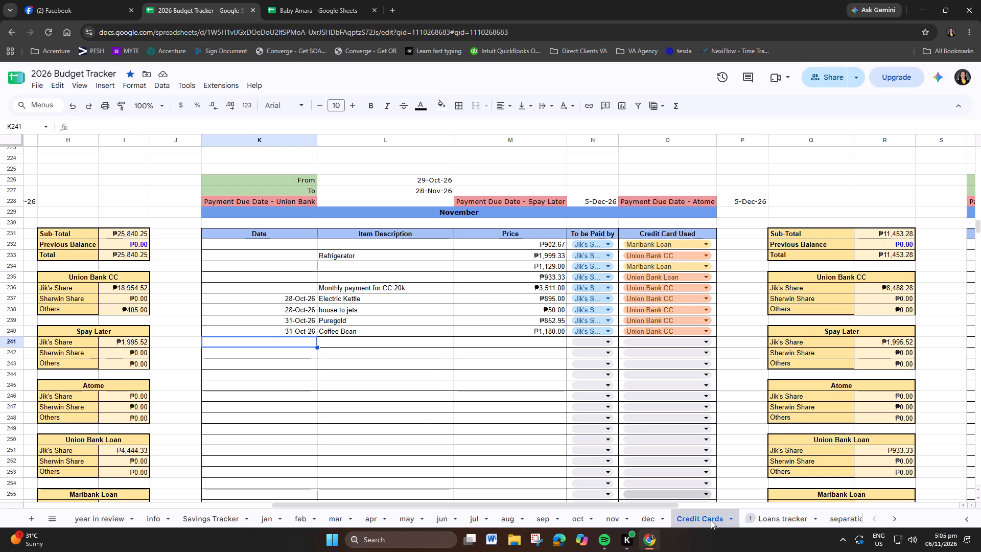
drag(670, 508, 455, 494)
scroll(415, 421, down, 2)
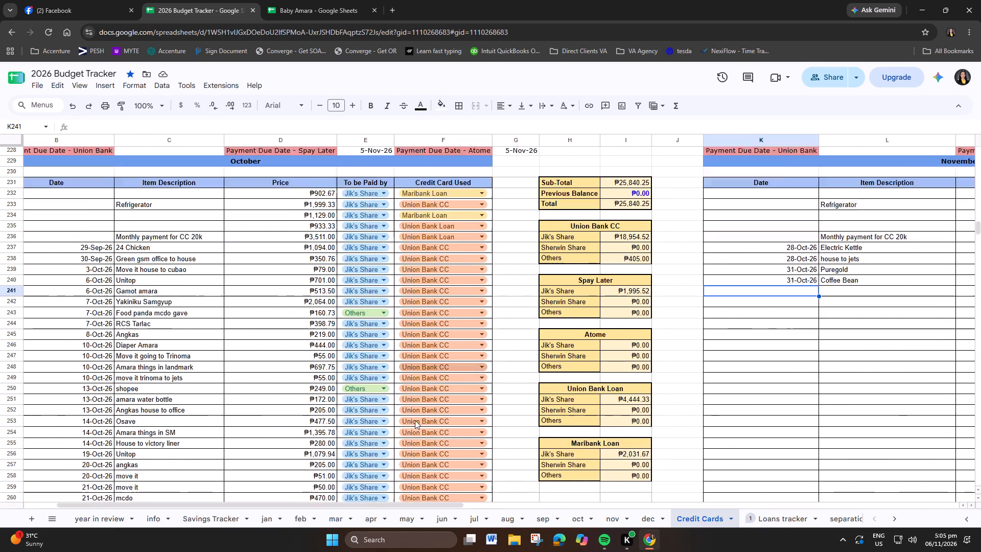
scroll(415, 420, down, 1)
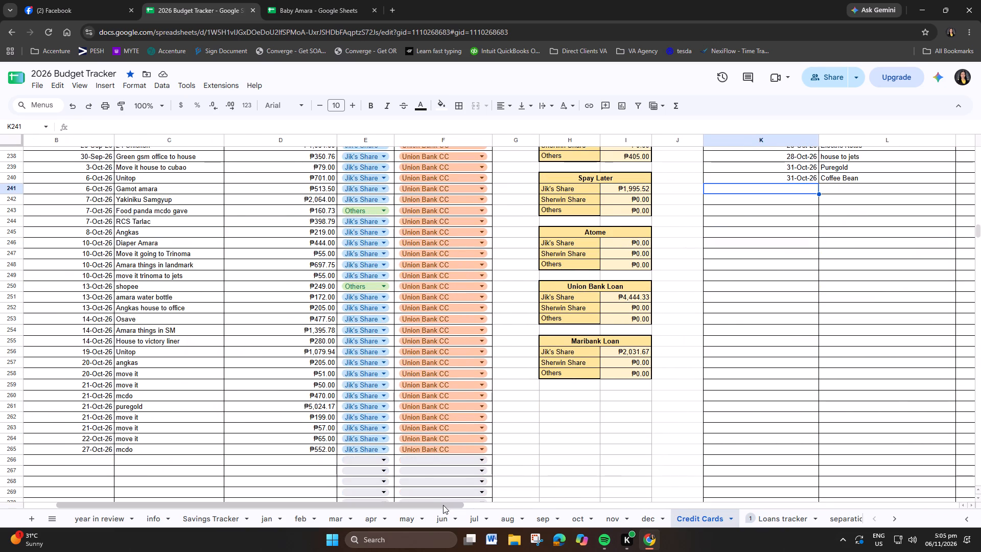
drag(443, 504, 608, 515)
scroll(472, 322, up, 2)
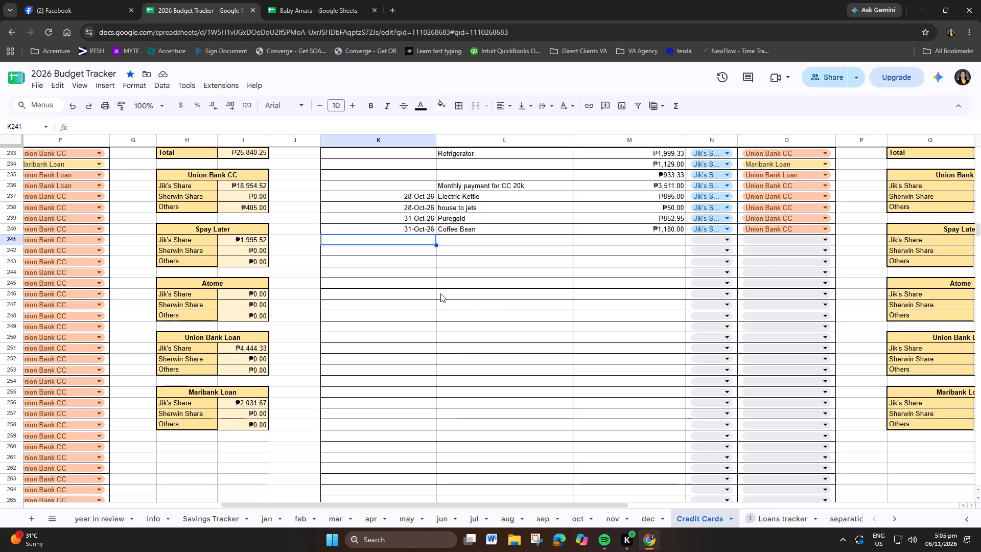
In the November table, copy the Coffee Bean date 31-Oct-26 to the row below and describe the item as "Mcdo for my eyelash tech".
click(424, 292)
key(Up)
key(ctrl+c)
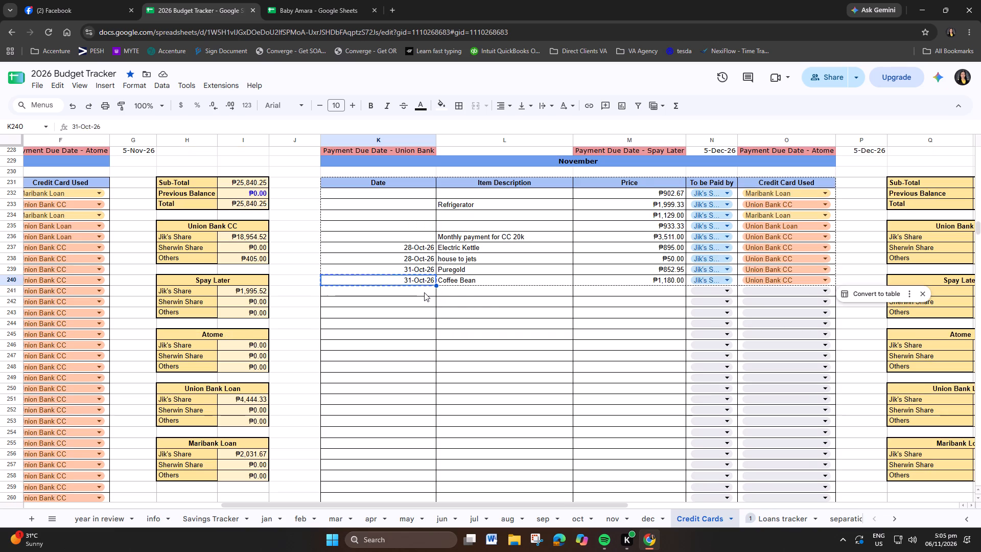
key(Down)
key(ctrl+v)
key(Right)
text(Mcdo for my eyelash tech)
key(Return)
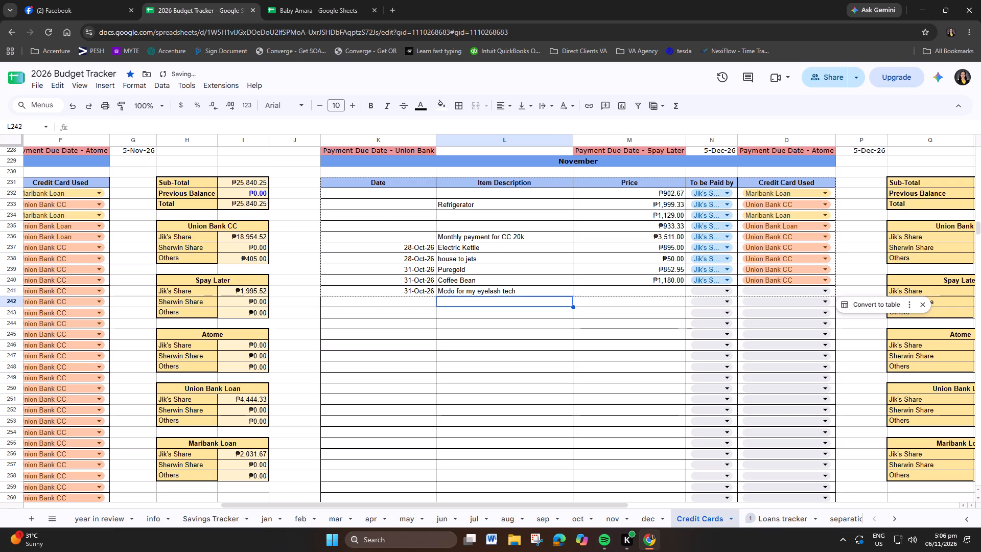
Set the Mcdo entry's price to 201.55, its payer to Jik's Share and its card to Union Bank CC.
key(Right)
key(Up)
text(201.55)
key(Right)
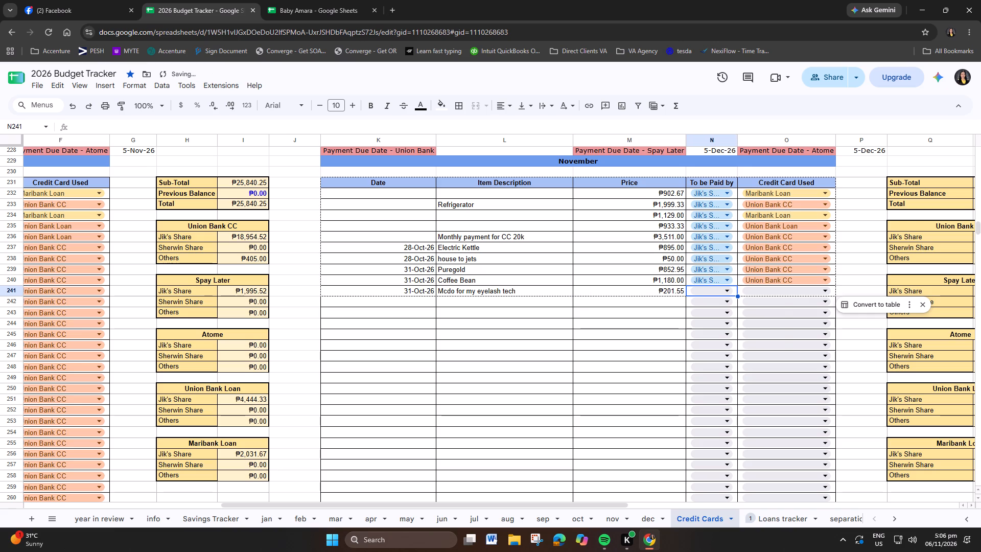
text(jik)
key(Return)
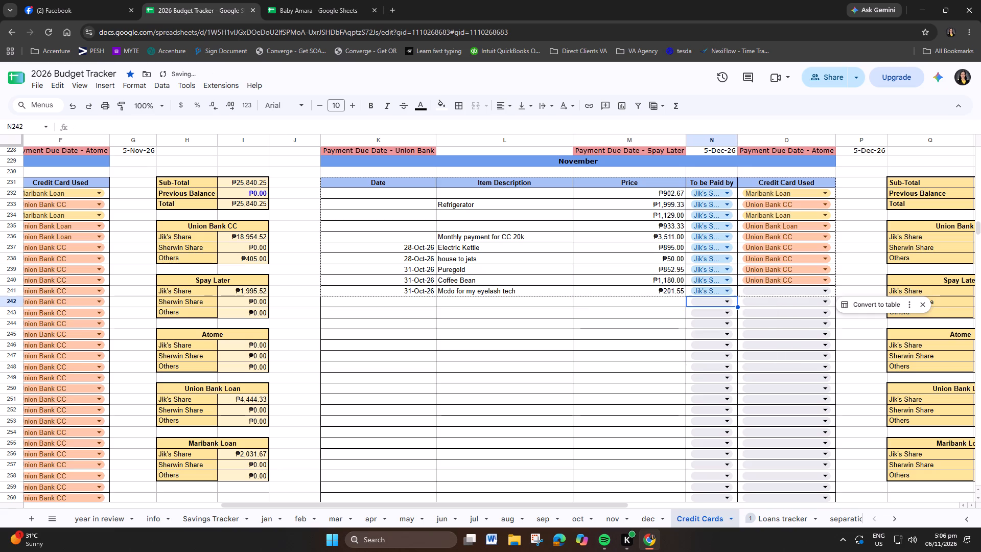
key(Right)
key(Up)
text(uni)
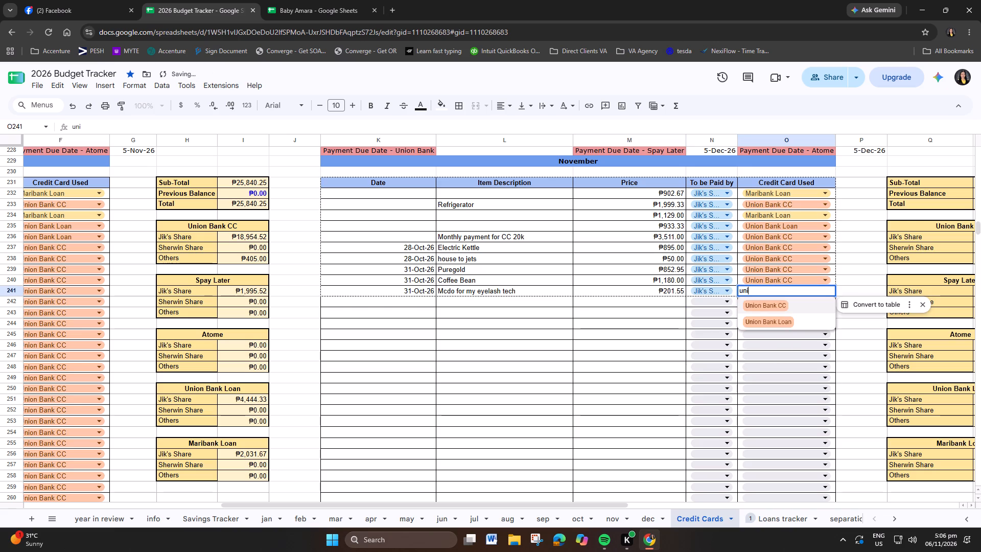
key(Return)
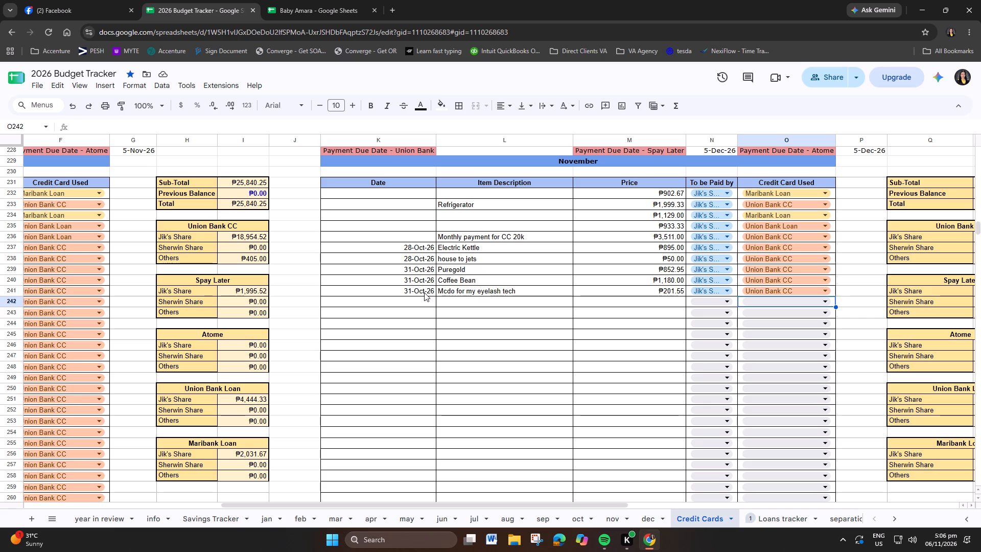
Enter a price of =179+206 in the row below the Mcdo entry.
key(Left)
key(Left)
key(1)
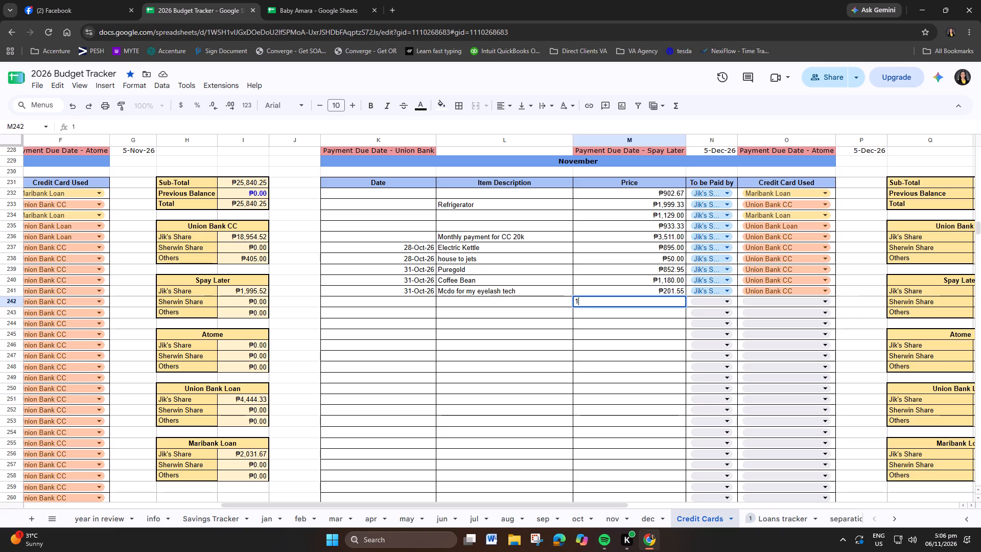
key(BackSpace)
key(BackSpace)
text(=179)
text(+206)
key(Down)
Describe the 385 entry as "transpo office" and date it 11-4-26.
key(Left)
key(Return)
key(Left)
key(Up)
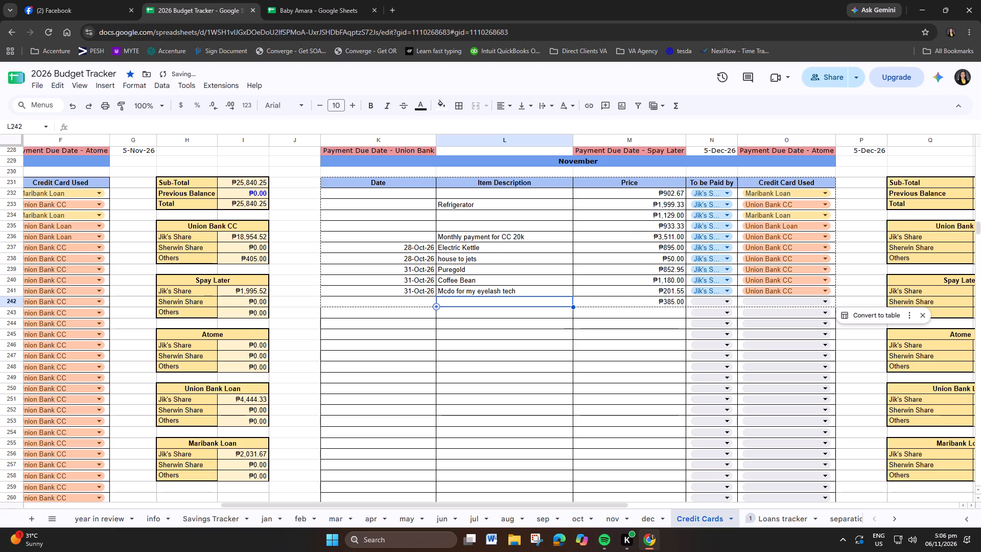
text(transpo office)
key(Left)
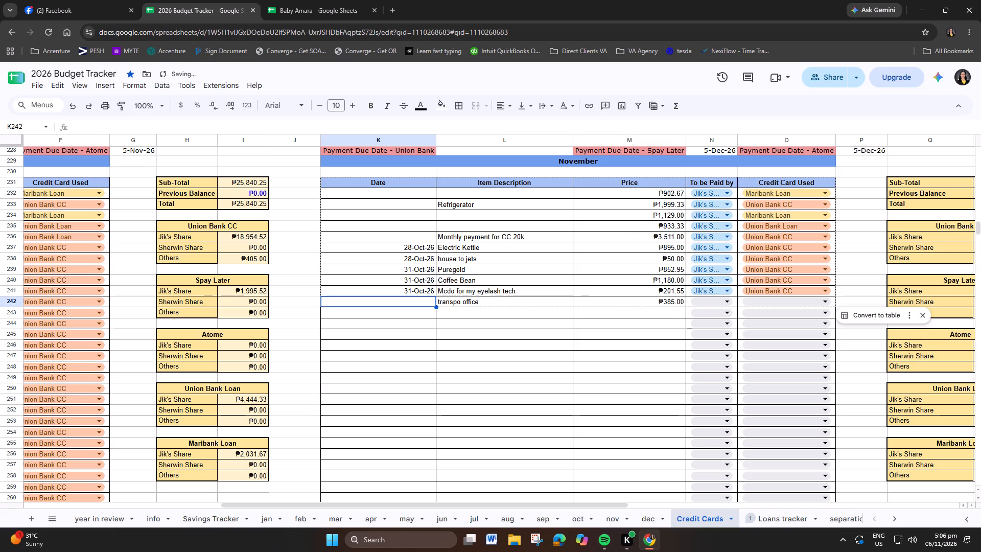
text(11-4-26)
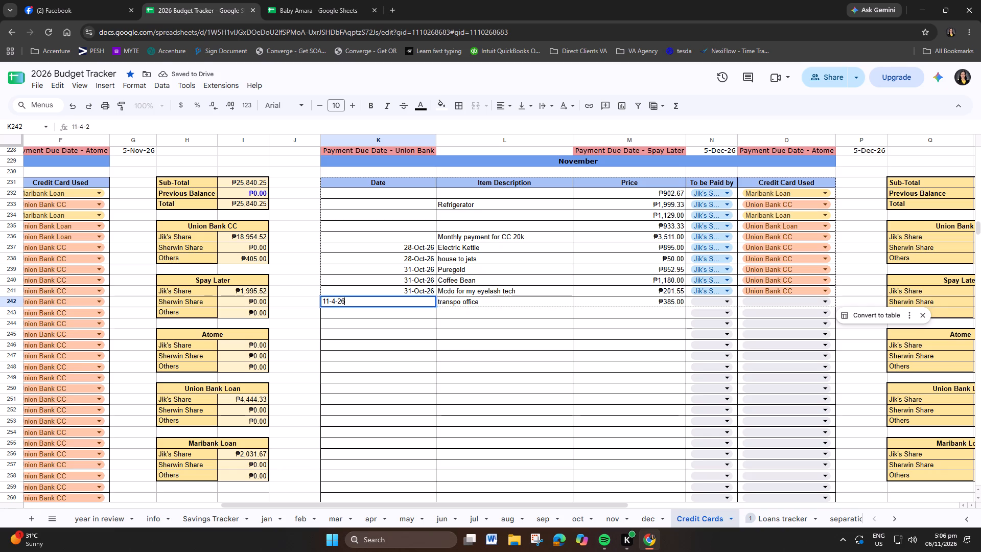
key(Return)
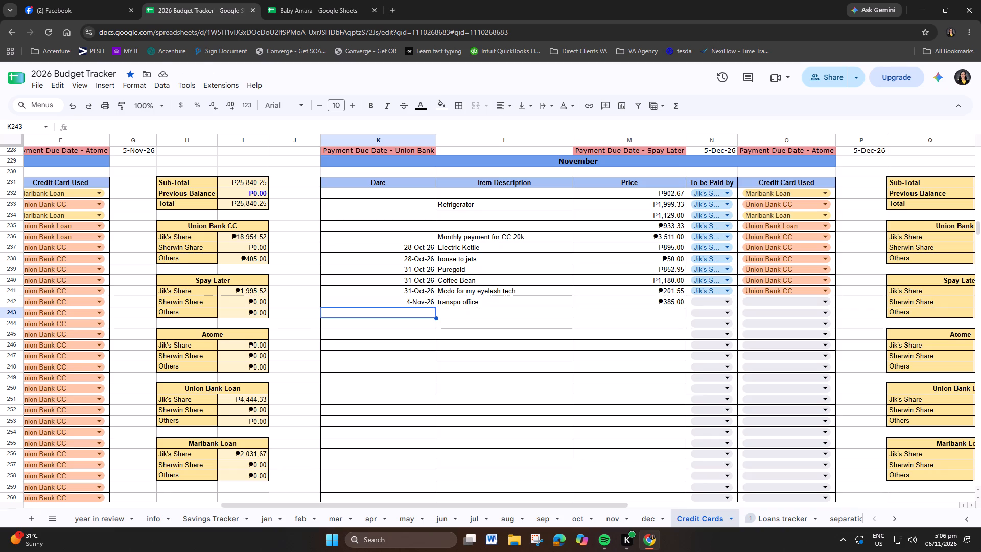
Add a November table entry below transpo office dated 11-5-26, described as "house to sm north" and priced at 74.
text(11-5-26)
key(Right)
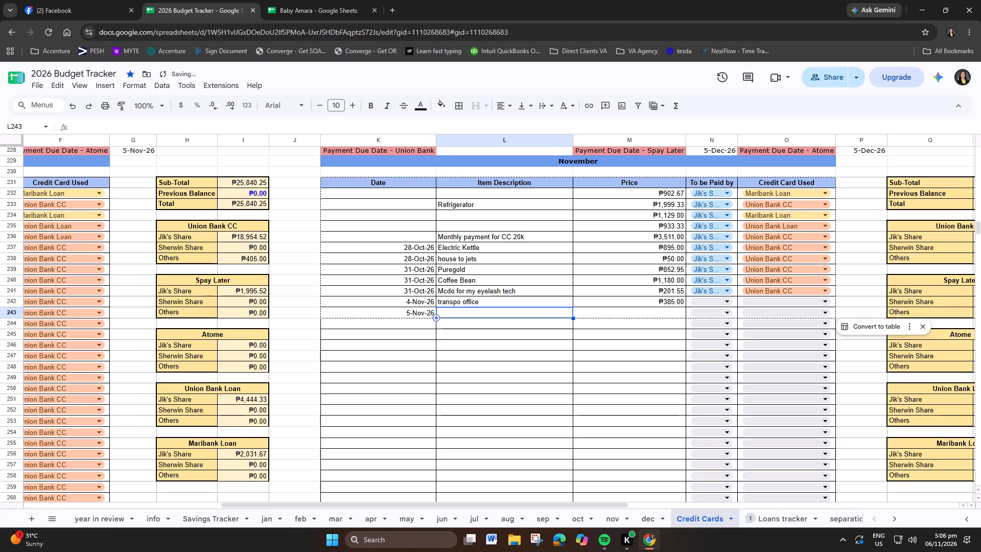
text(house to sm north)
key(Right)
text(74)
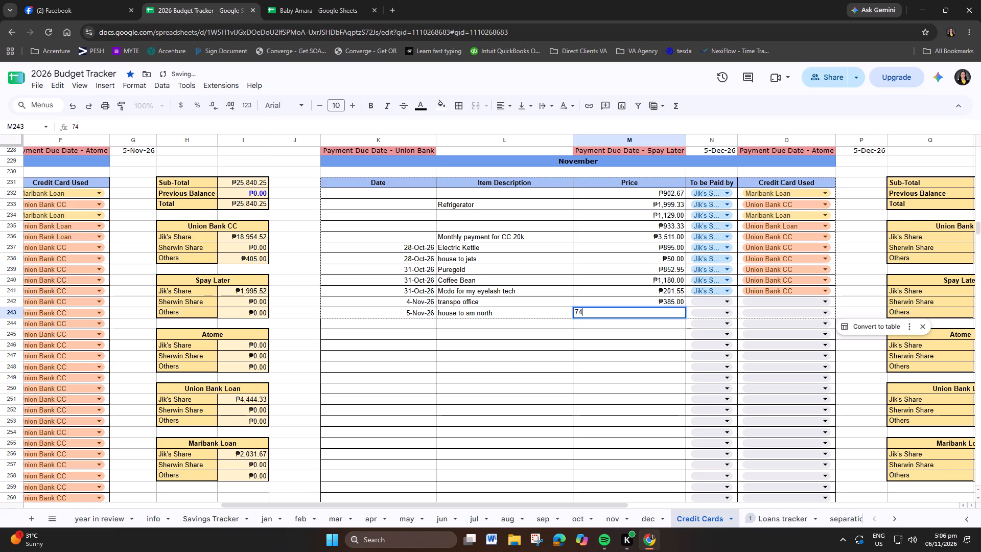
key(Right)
Add a November entry below house to sm north, priced at 1198, described as "shoes and bag" and dated 11-5-26.
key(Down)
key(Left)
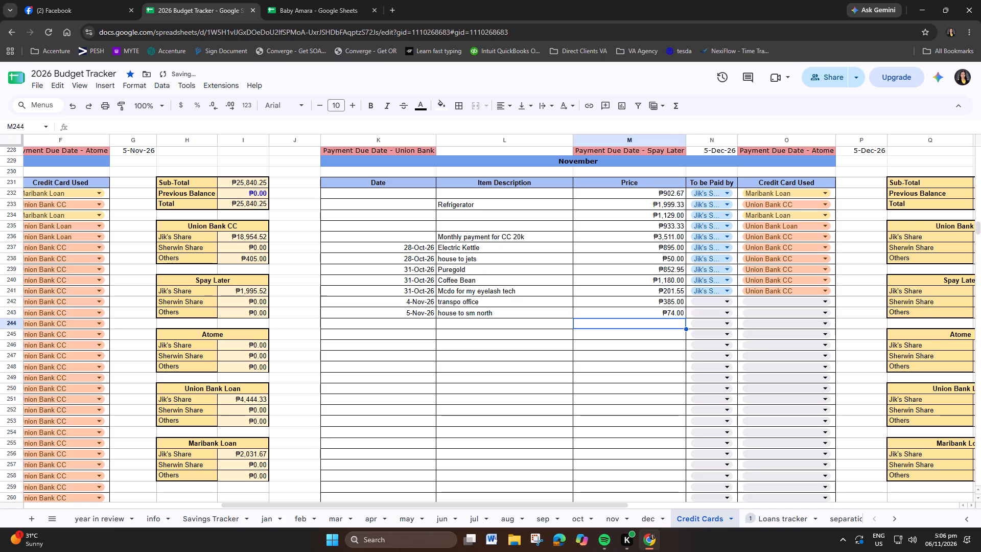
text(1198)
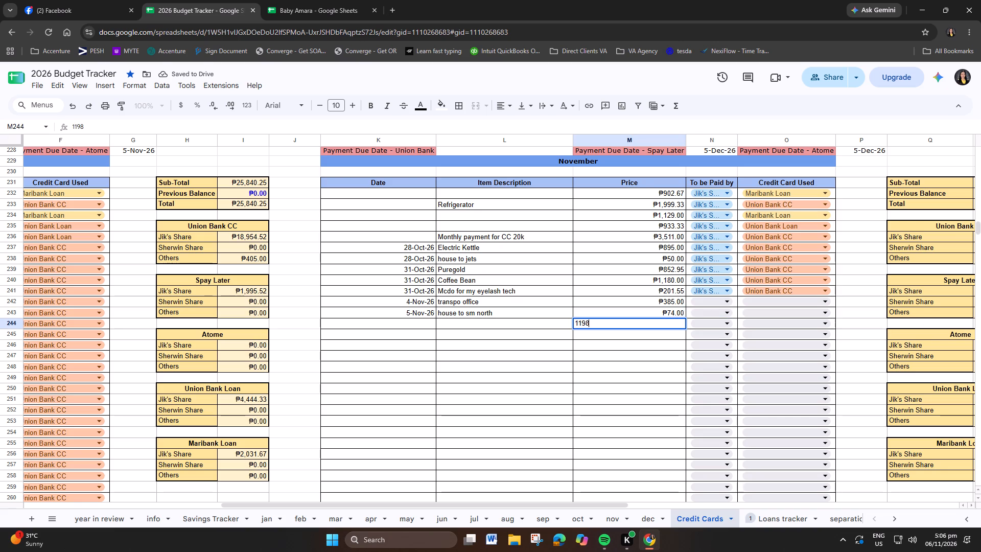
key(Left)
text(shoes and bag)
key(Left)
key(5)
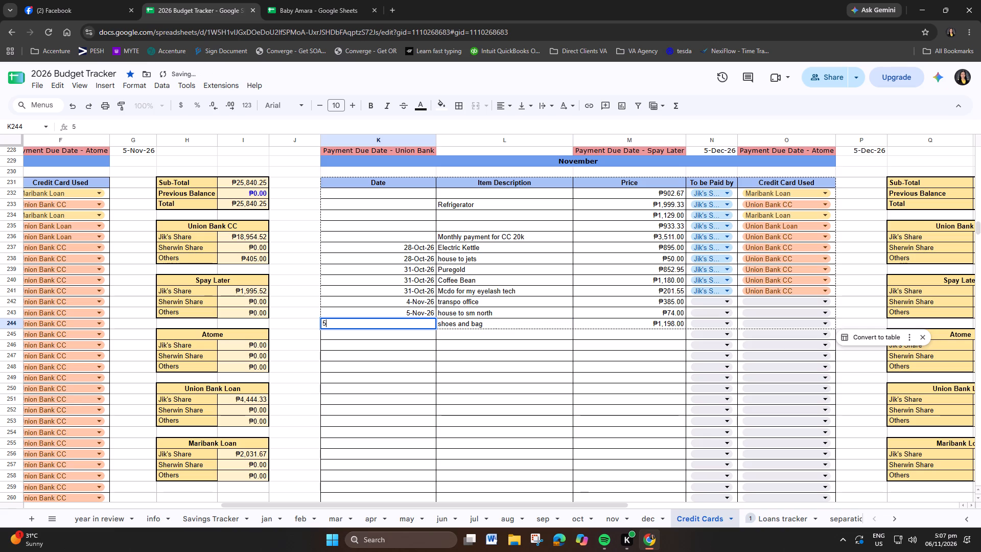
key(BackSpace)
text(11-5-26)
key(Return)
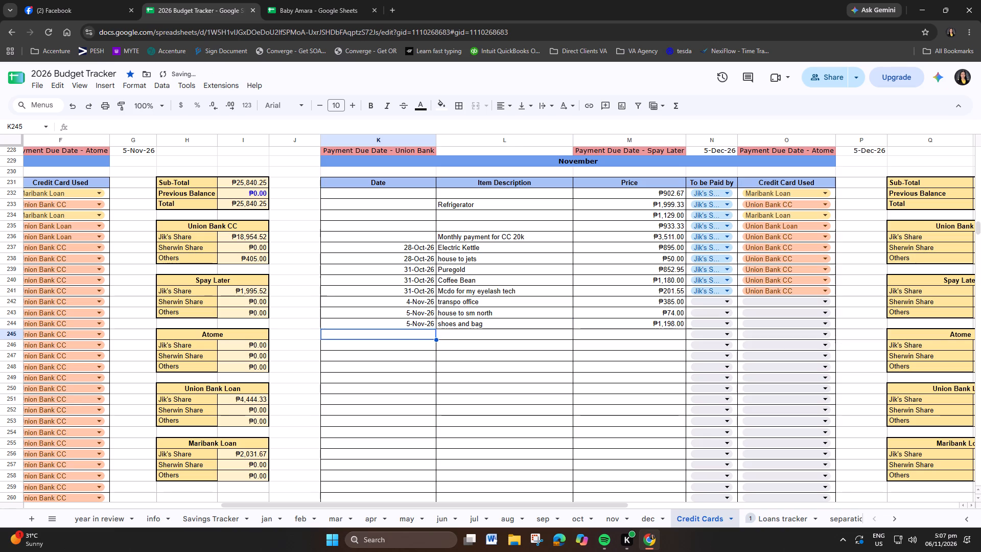
Switch to Facebook and send "pauwi kn ?" in the chat with Agi.
click(38, 4)
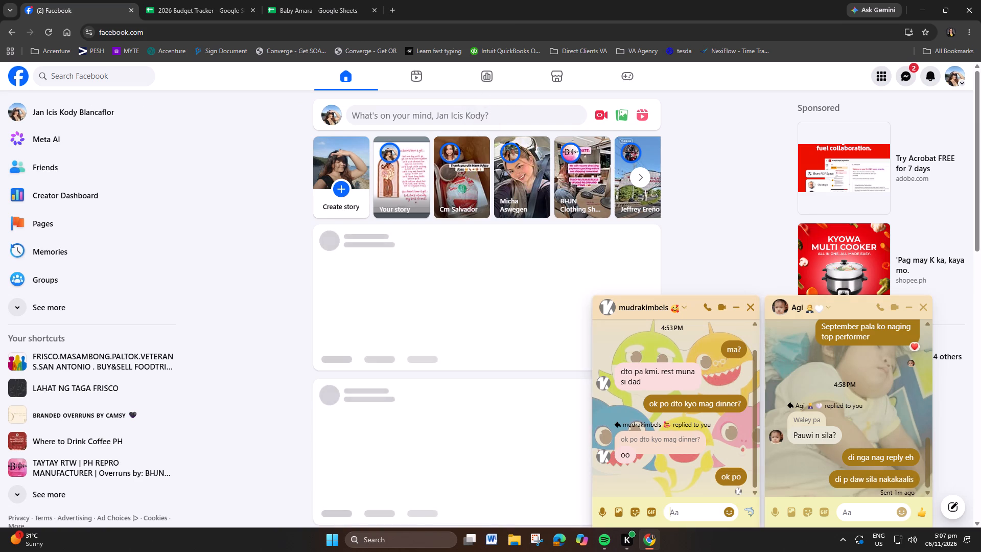
click(853, 511)
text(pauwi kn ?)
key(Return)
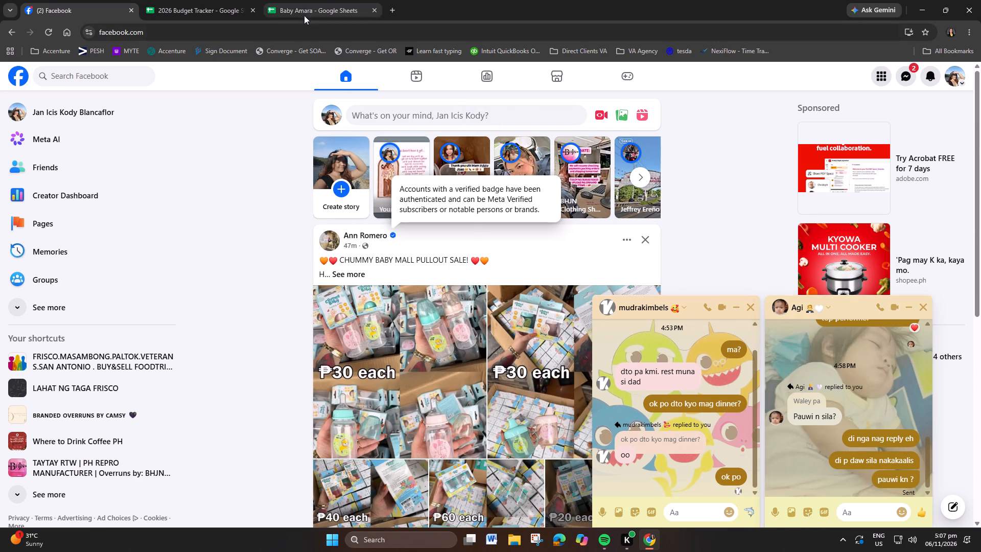
Return to the 2026 Budget Tracker and copy transpo office's 4-Nov-26 date to the house to sm north and shoes and bag entries.
click(304, 15)
click(219, 5)
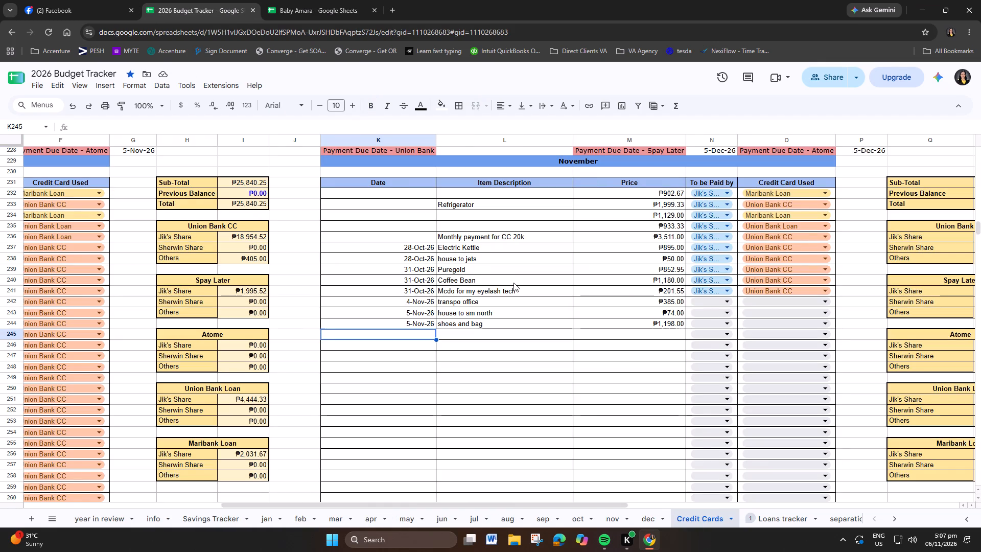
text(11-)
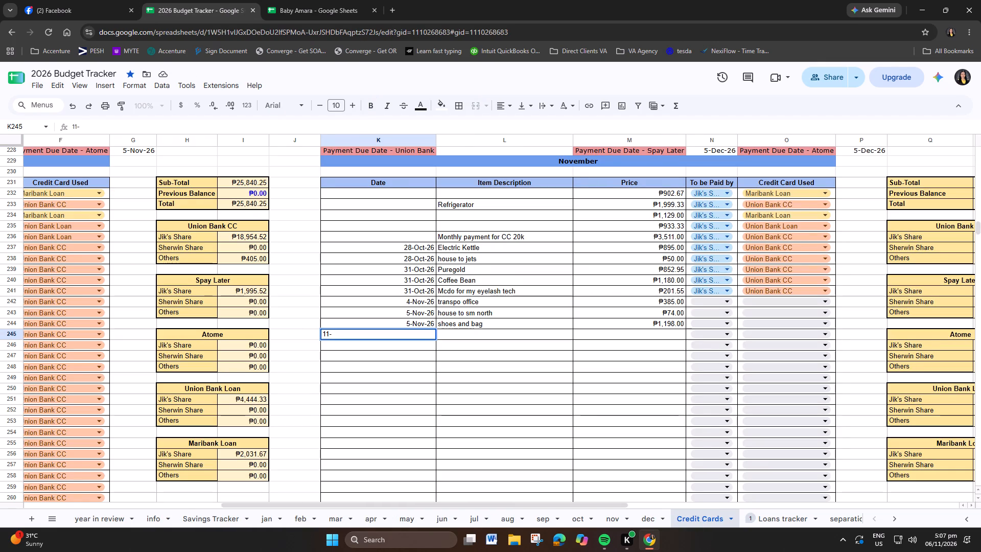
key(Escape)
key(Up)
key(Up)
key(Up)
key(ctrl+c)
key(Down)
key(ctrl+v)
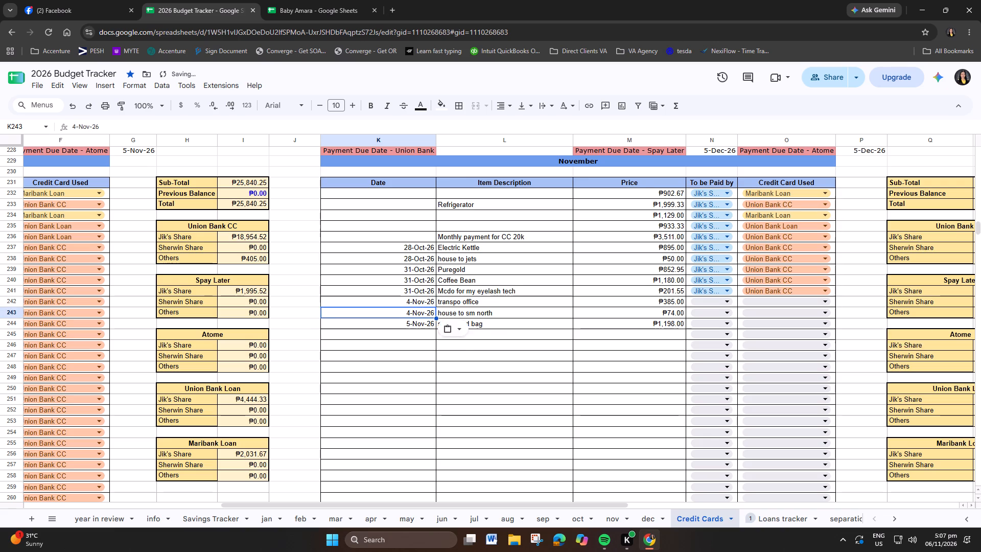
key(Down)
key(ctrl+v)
Start an entry below shoes and bag dated 11-5-26 and described as "burger king".
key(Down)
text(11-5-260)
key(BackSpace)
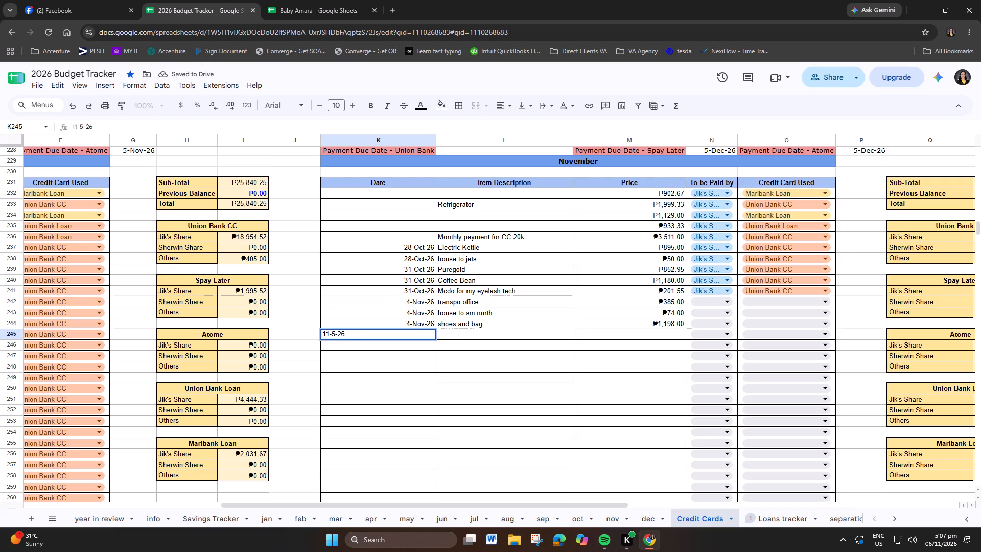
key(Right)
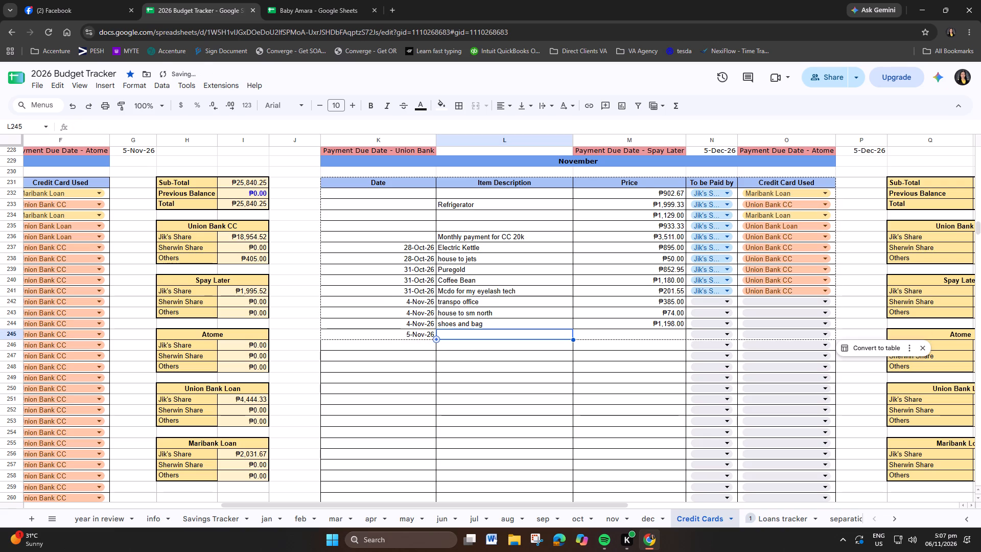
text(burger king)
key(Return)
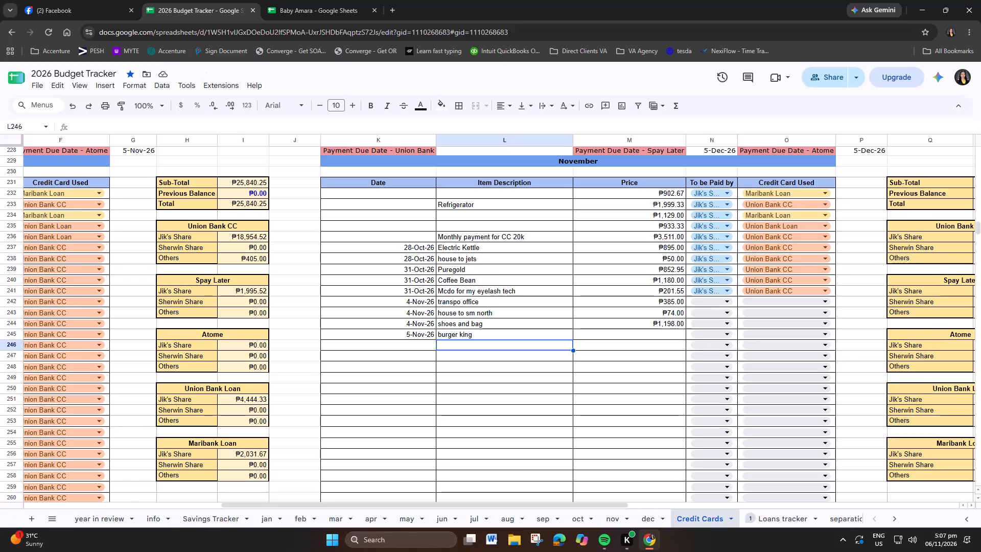
Enter the item descriptions "mcdo coffee" and "mcdo coffee pauwi with kuya ben" in the two rows below burger king.
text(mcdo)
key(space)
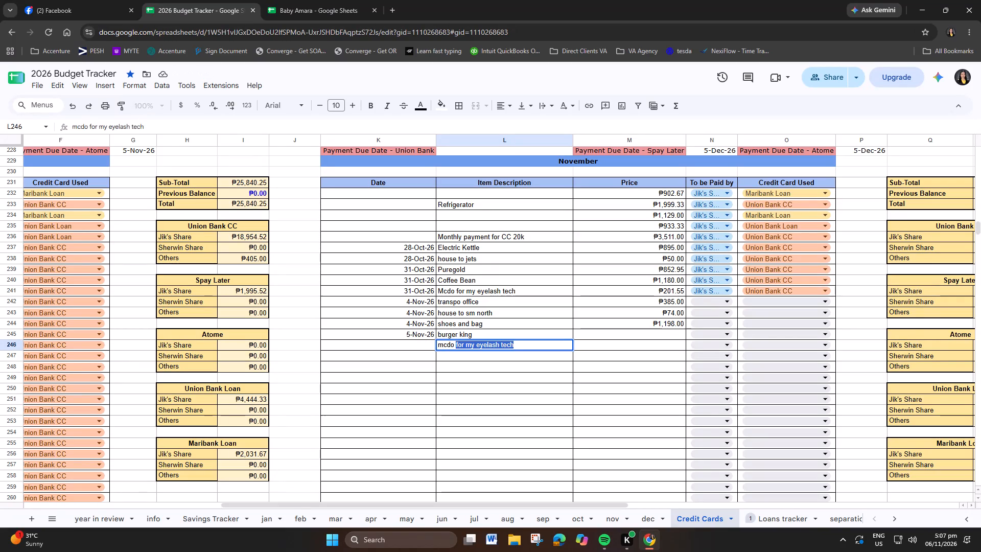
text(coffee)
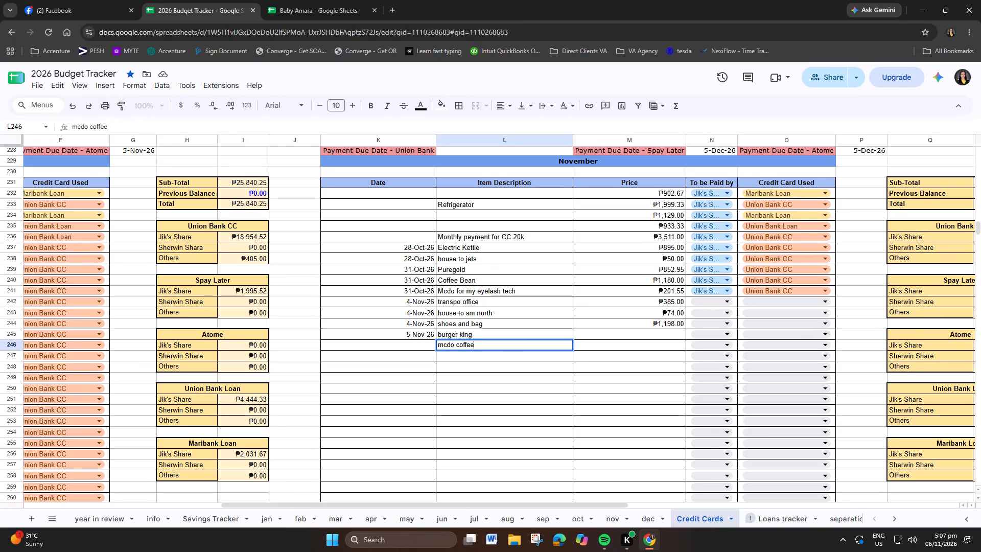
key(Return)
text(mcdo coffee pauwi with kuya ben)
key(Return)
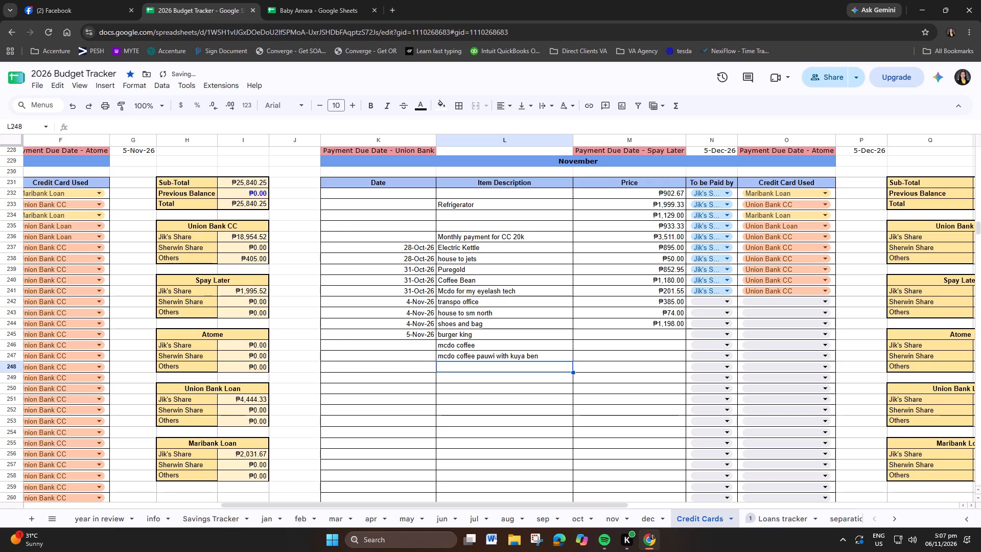
Describe the item in the row below as "tiktok ni mama check out key mea ann".
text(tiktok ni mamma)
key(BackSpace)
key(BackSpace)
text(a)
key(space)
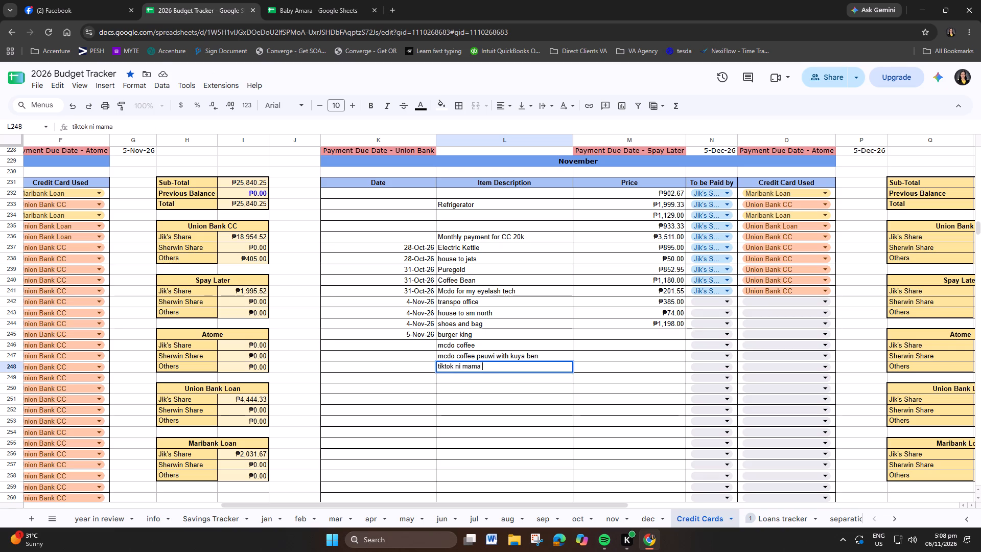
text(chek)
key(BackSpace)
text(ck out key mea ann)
key(Return)
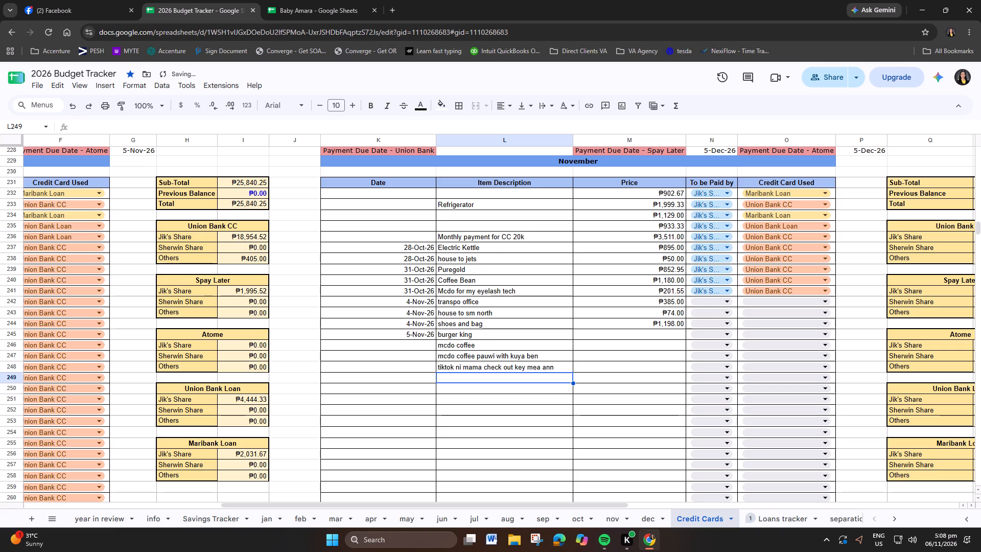
Enter prices of 16 for the tiktok entry, 118 for mcdo coffee pauwi, 103 for mcdo coffee and 277 for burger king.
key(Right)
key(Up)
text(16)
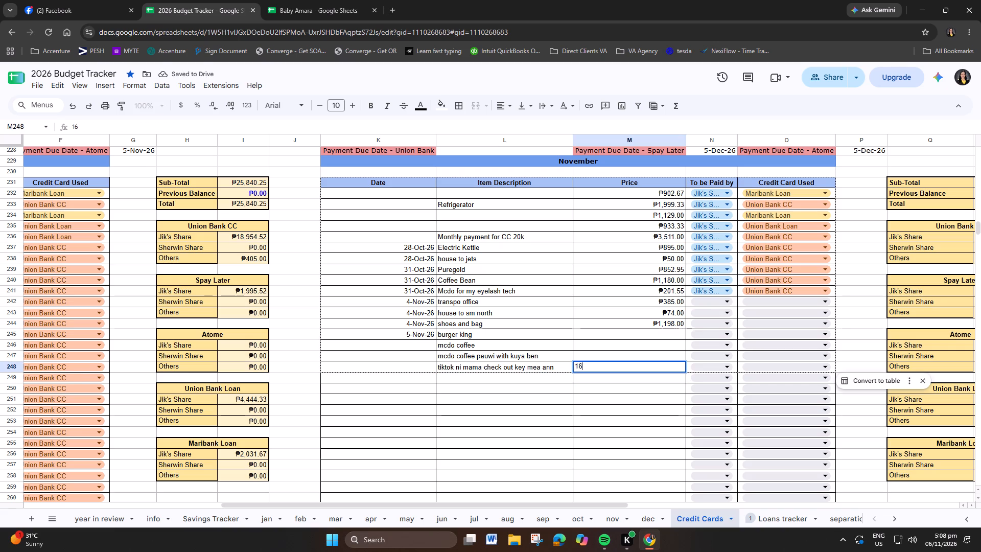
key(Up)
text(115)
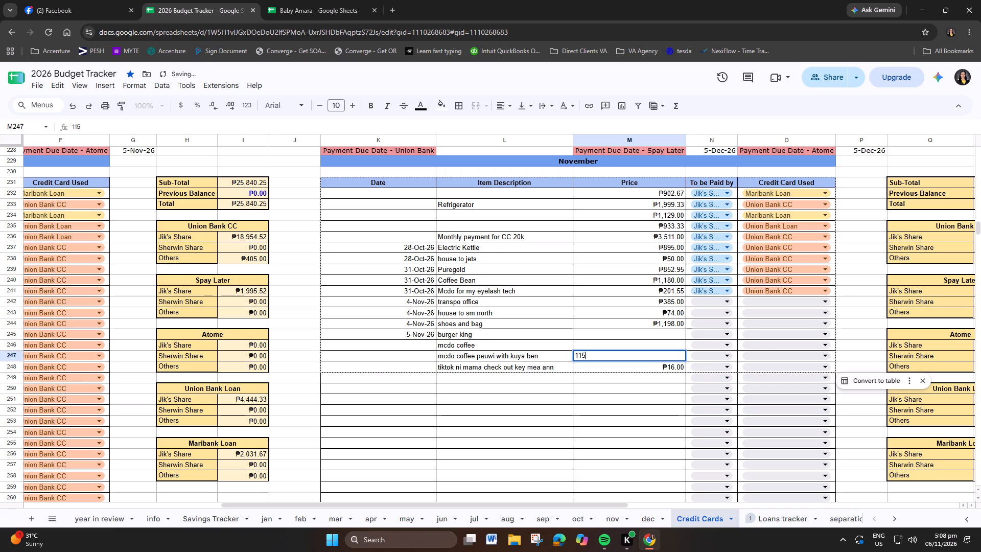
key(BackSpace)
key(8)
key(Up)
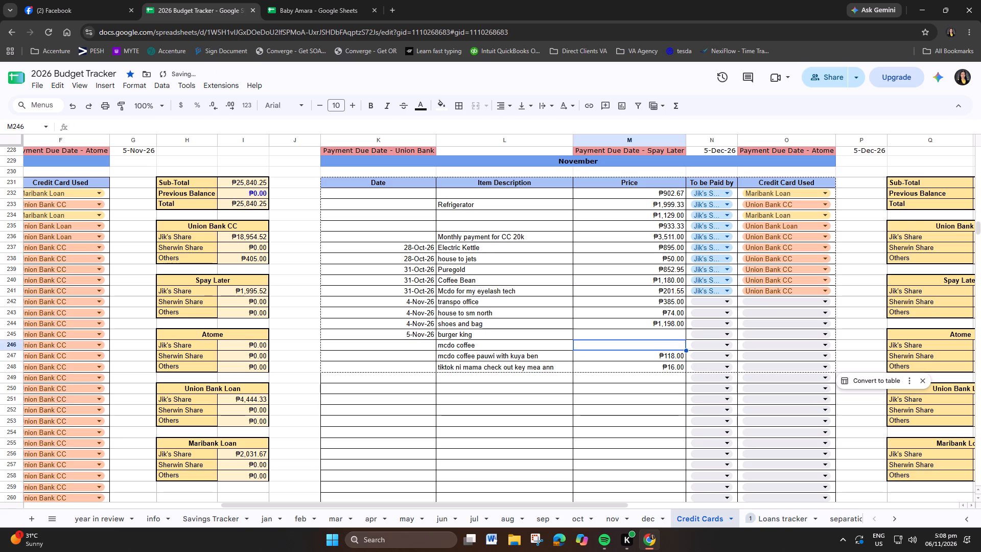
text(103)
key(Up)
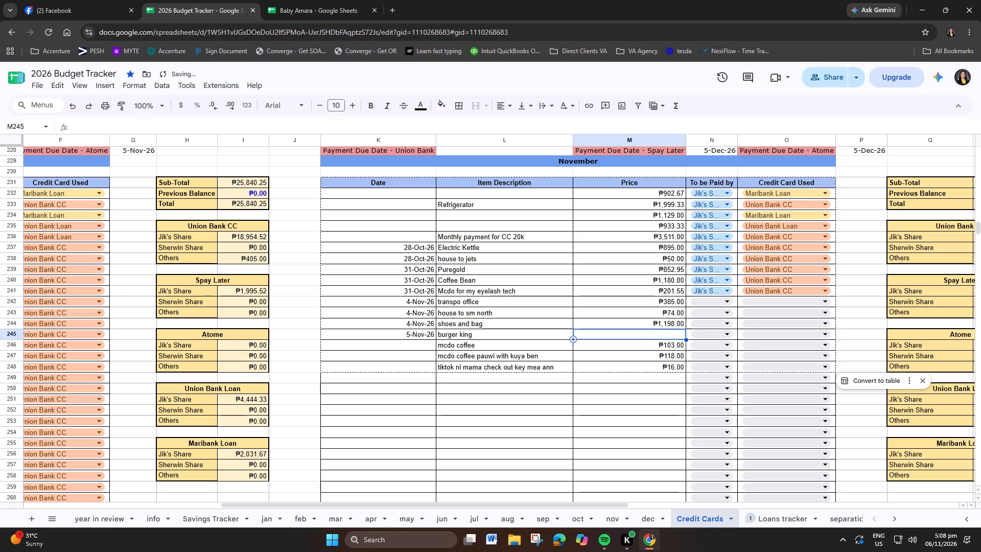
text(277)
Copy the burger king date 5-Nov-26 to both mcdo coffee entries.
key(Down)
key(Left)
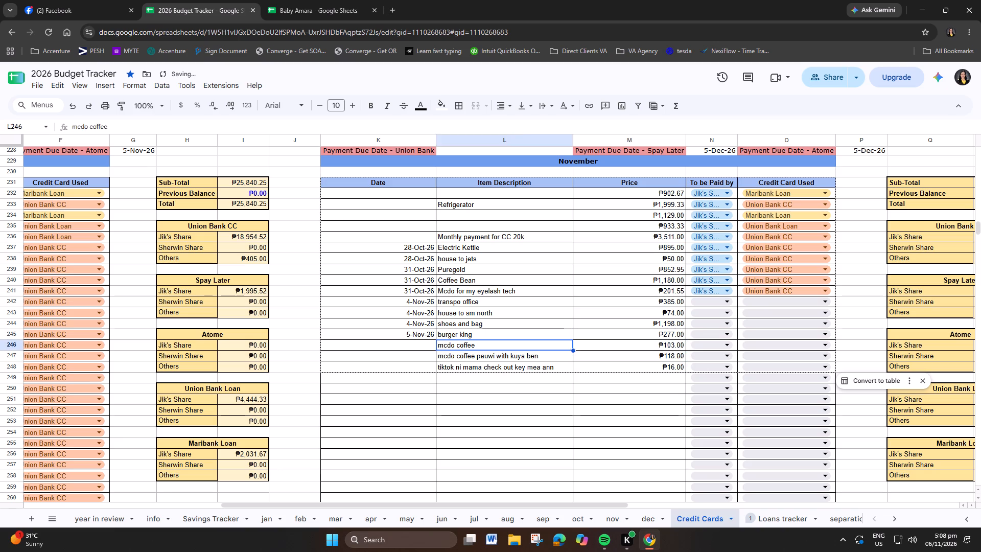
key(Left)
key(Up)
key(ctrl+c)
key(Down)
key(ctrl+v)
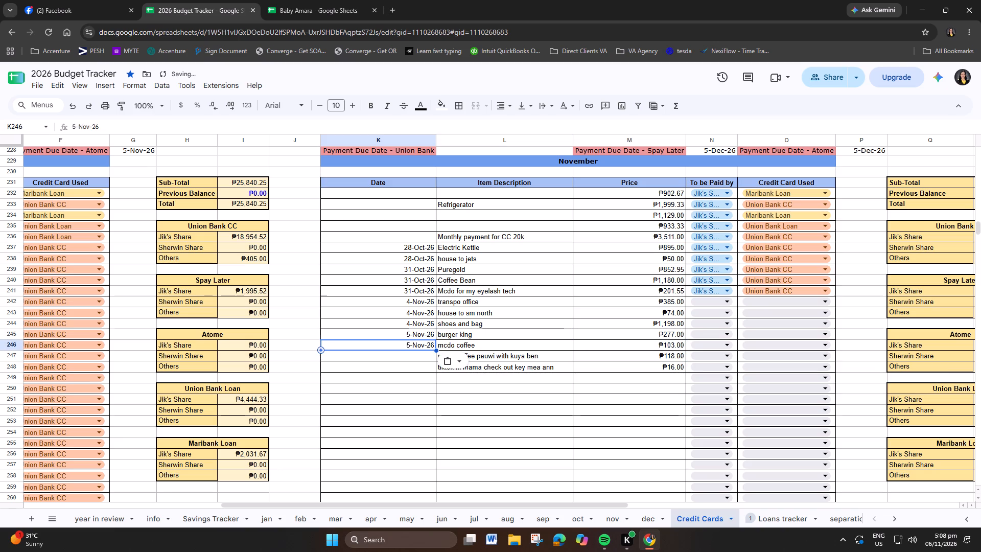
key(Down)
key(ctrl+v)
Date the tiktok entry 11-6-26.
key(Down)
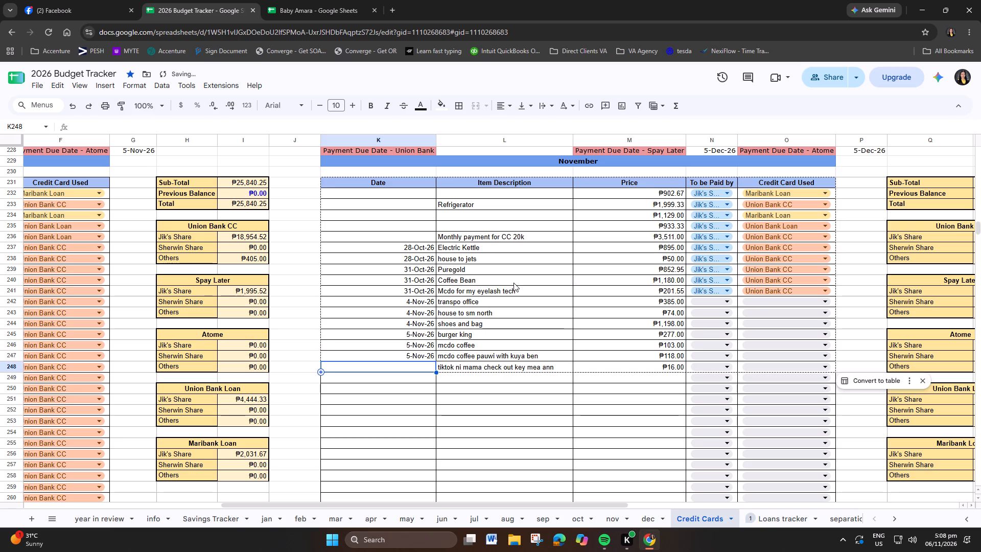
text(11-6-26)
key(Return)
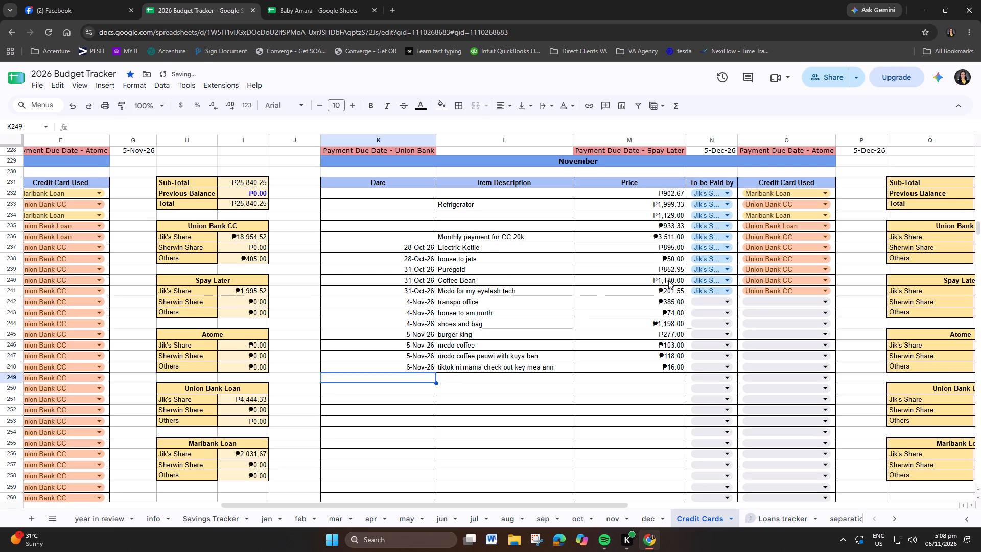
Copy the payer Jik's Share and card Union Bank CC from the Mcdo eyelash tech entry to the transpo office through tiktok rows.
drag(688, 287, 746, 288)
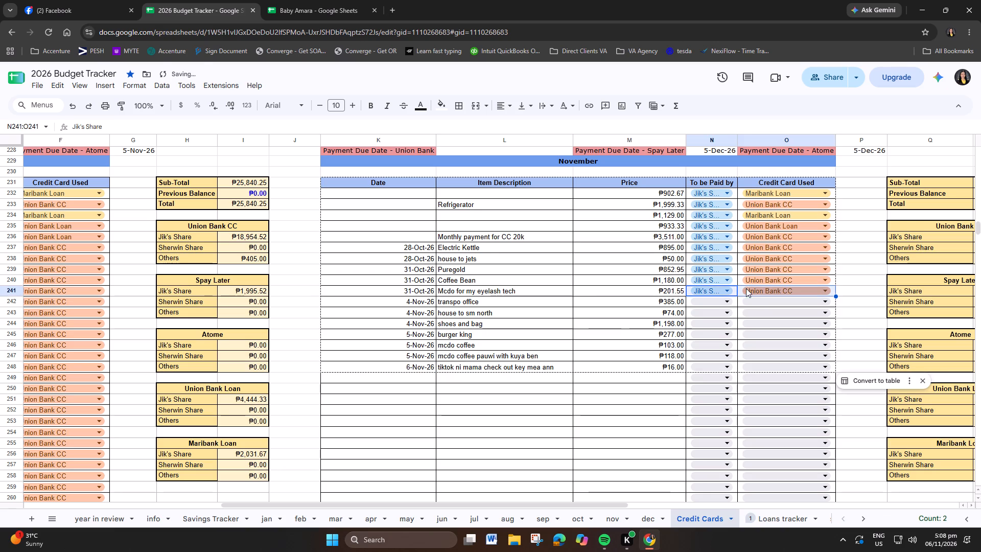
key(ctrl+c)
drag(689, 301, 745, 367)
key(ctrl+v)
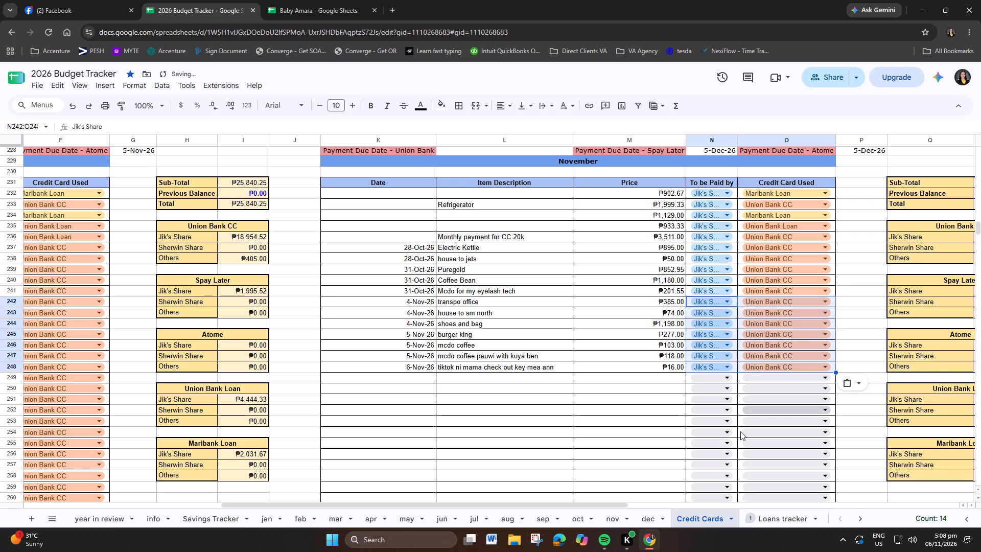
Review the November card summary and check the price cells of the Mcdo for my eyelash tech and Coffee Bean entries.
drag(621, 507, 729, 510)
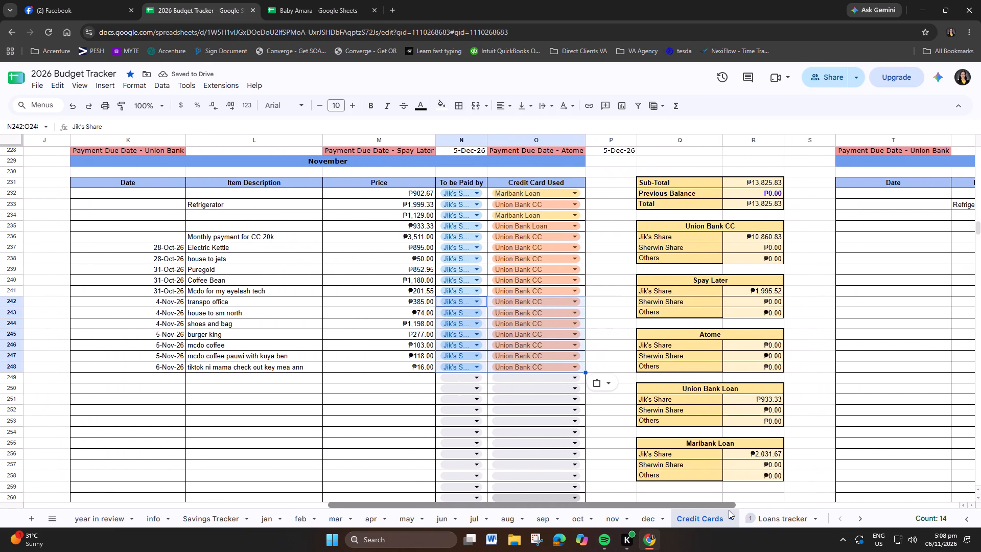
drag(729, 510, 729, 511)
click(342, 8)
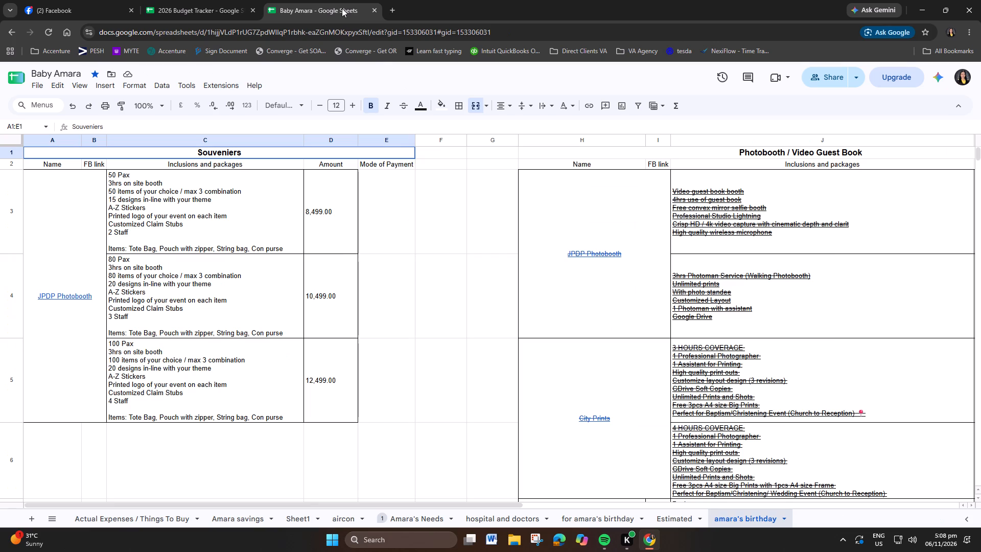
click(195, 0)
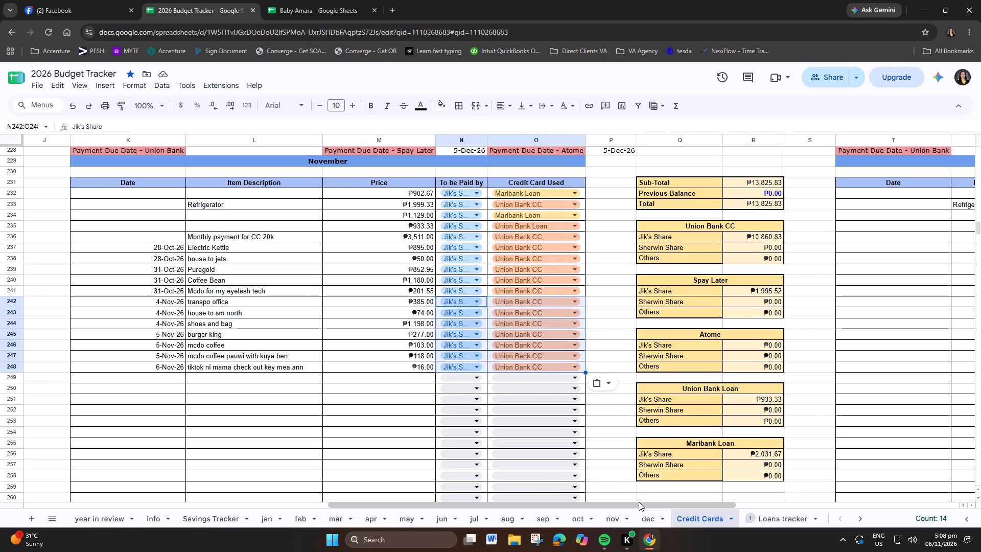
drag(639, 502, 596, 501)
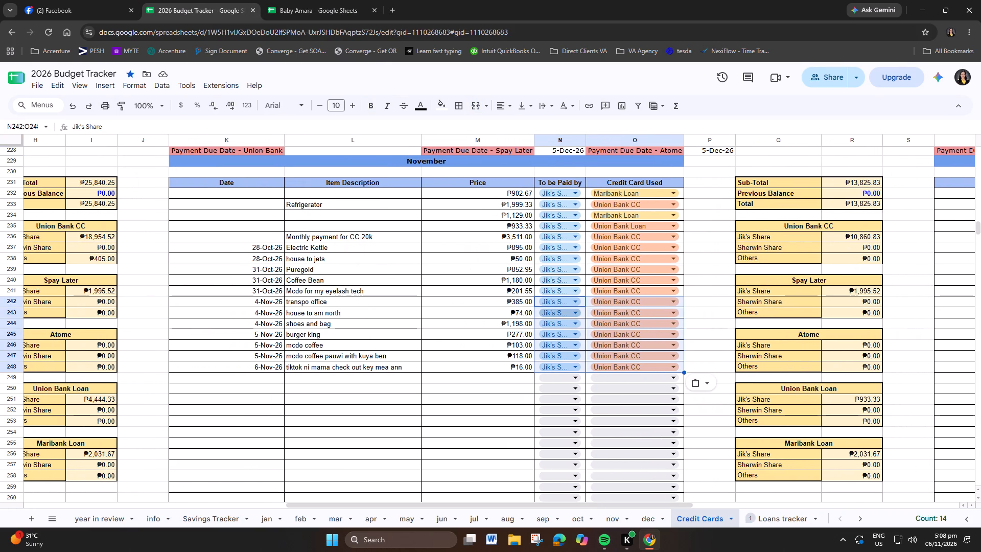
click(517, 294)
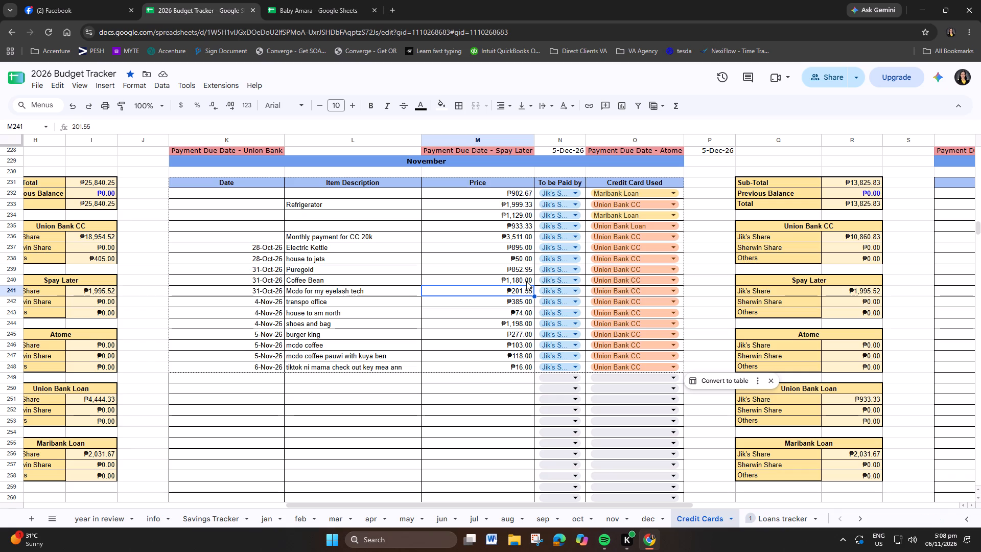
click(526, 281)
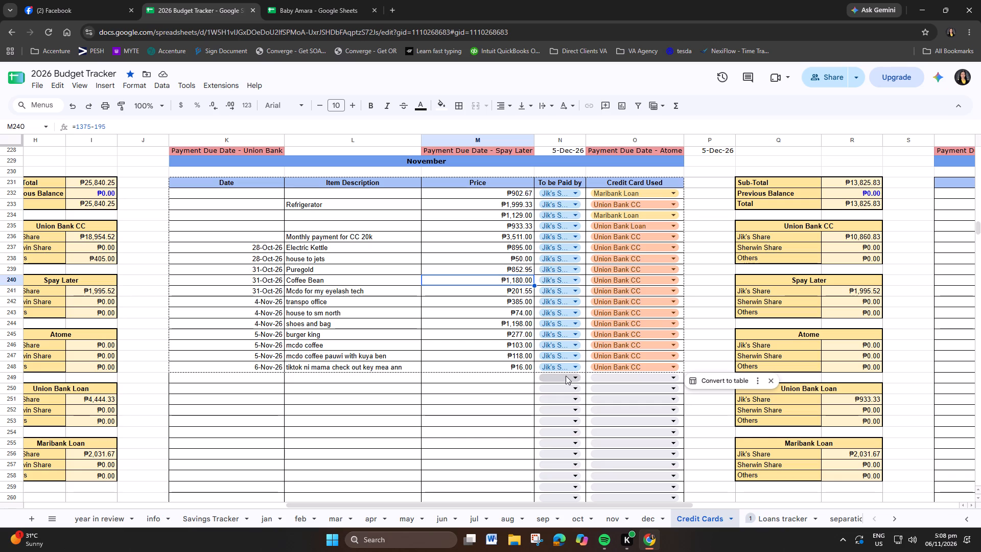
drag(490, 504, 394, 500)
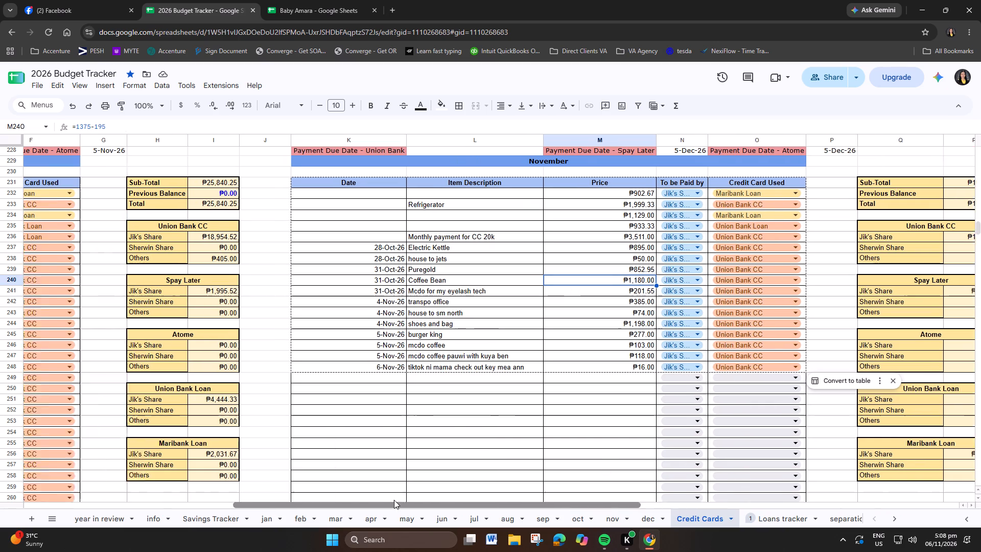
Look over the October credit card entries through the end of their table in the Credit Cards sheet.
drag(394, 500, 259, 491)
scroll(288, 429, down, 6)
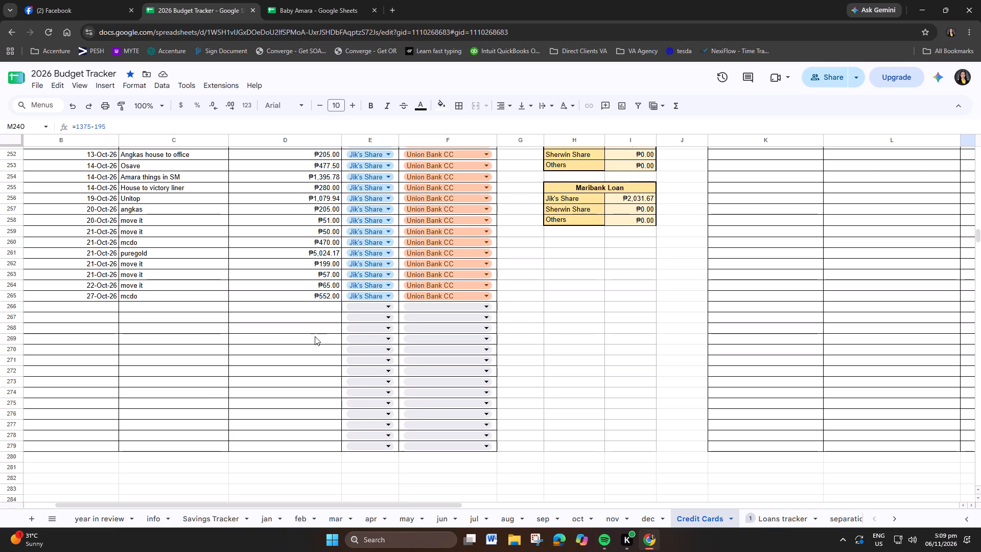
Switch to Facebook and check the unread Messenger notifications.
click(61, 0)
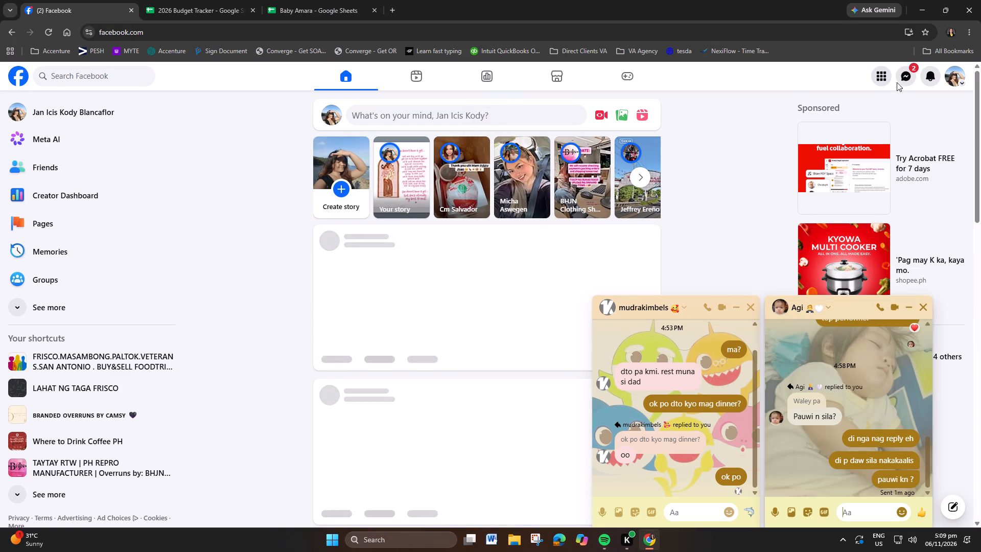
click(905, 77)
click(905, 77)
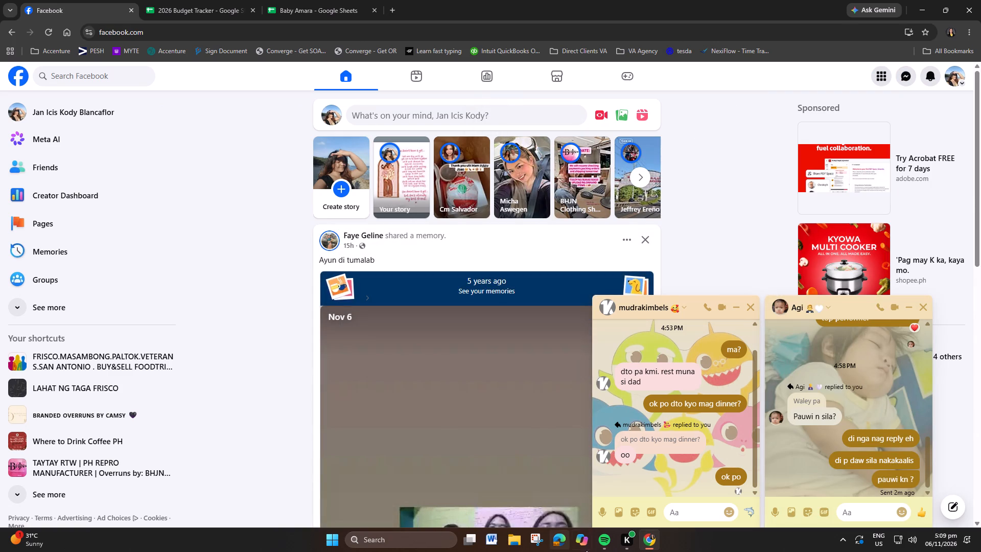
Switch to Spotify to view the podcast player.
click(611, 548)
click(610, 543)
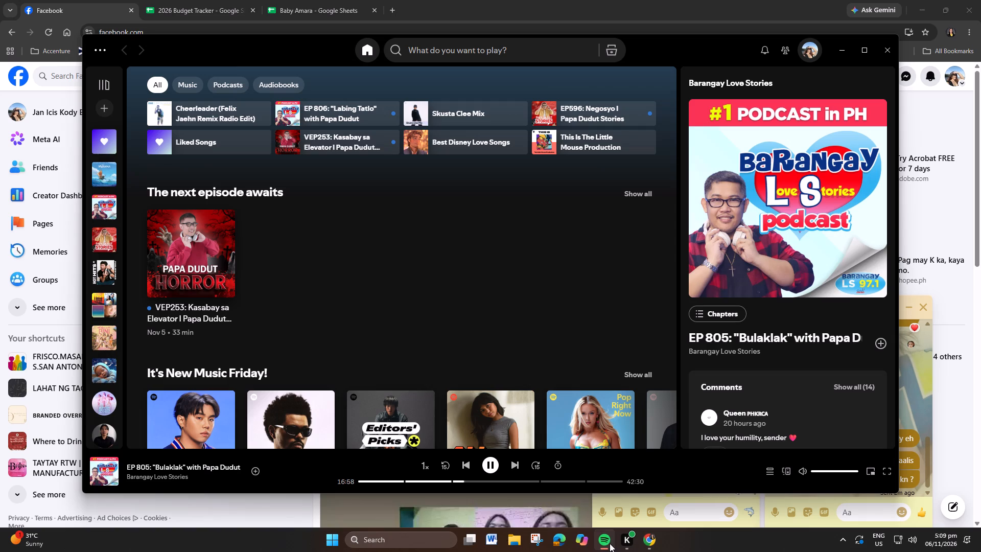
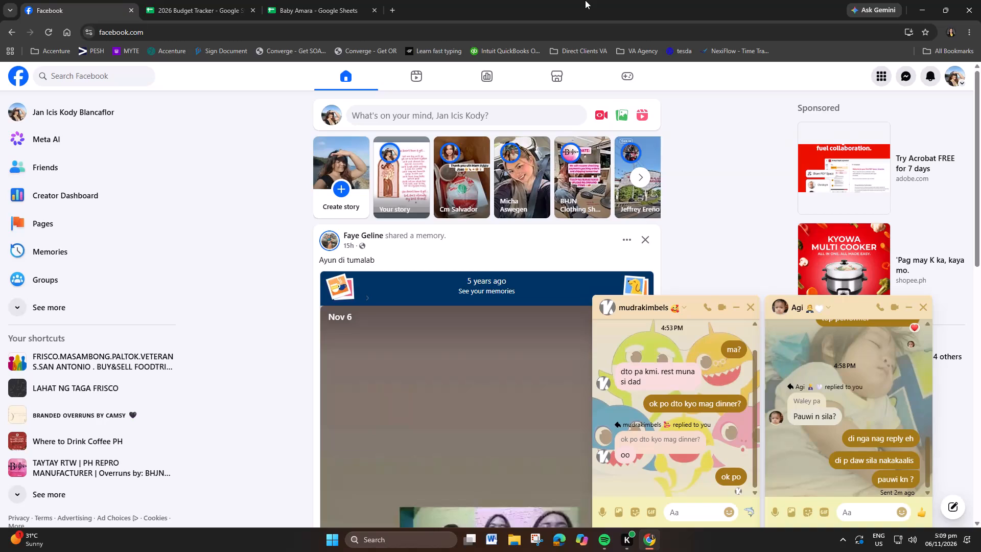
Switch from Facebook back to the Credit Cards sheet of the 2026 Budget Tracker.
click(306, 0)
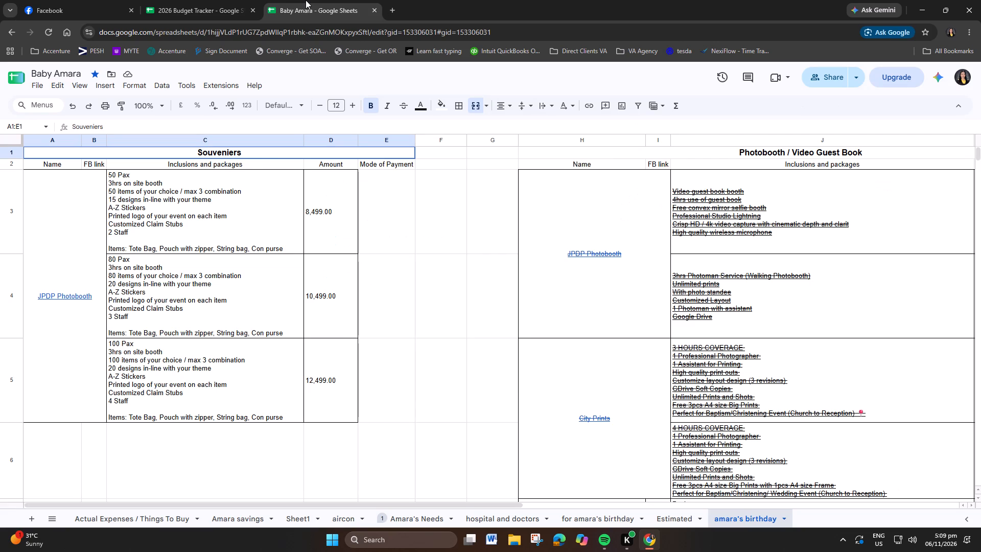
click(225, 8)
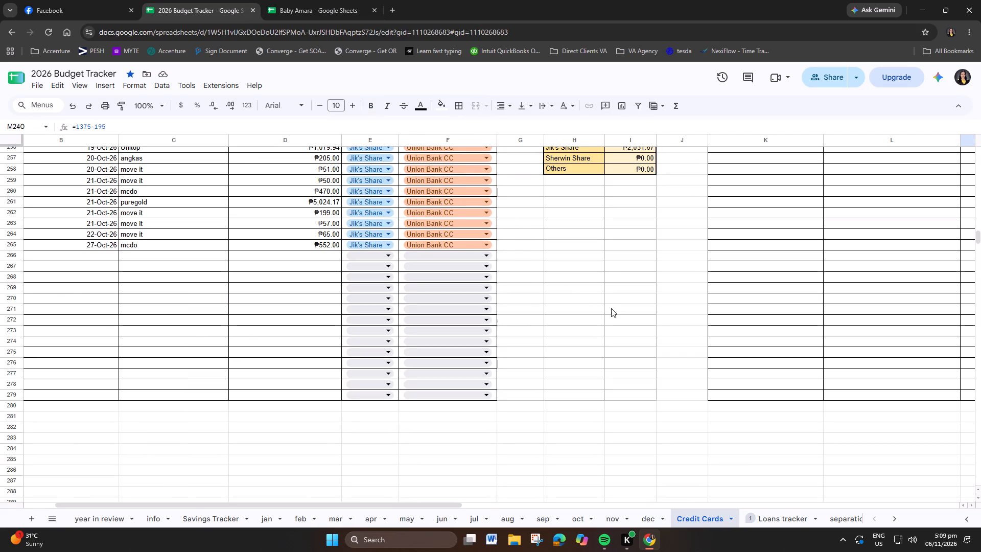